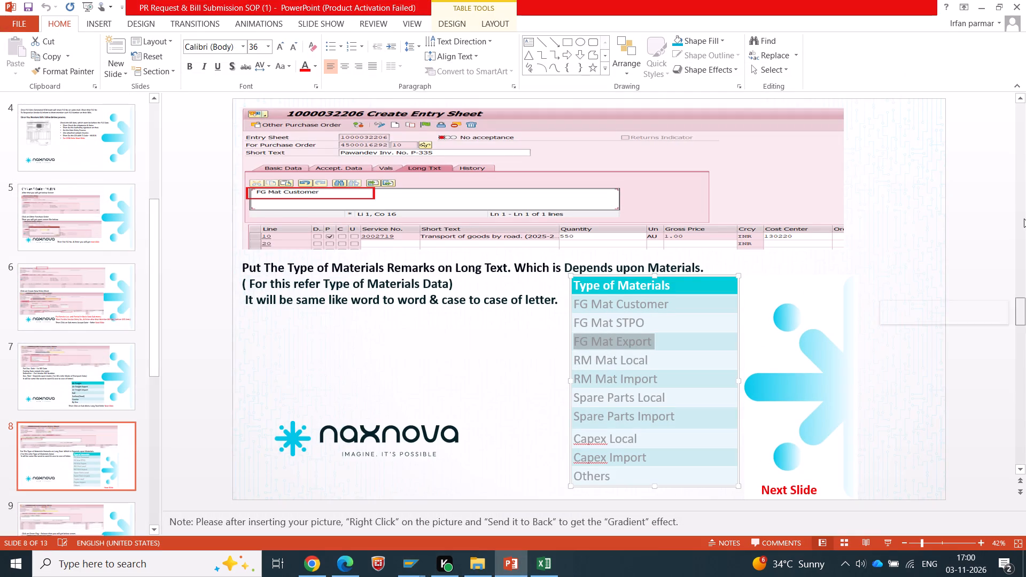
# Switch to SAP and open the Create Purchase Requisition transaction with code ME51N.
pyautogui.moveTo(1024, 219); pyautogui.dragTo(1015, 63)
pyautogui.scroll(6, 449, 239)
pyautogui.hotkey('alt', 'Tab')
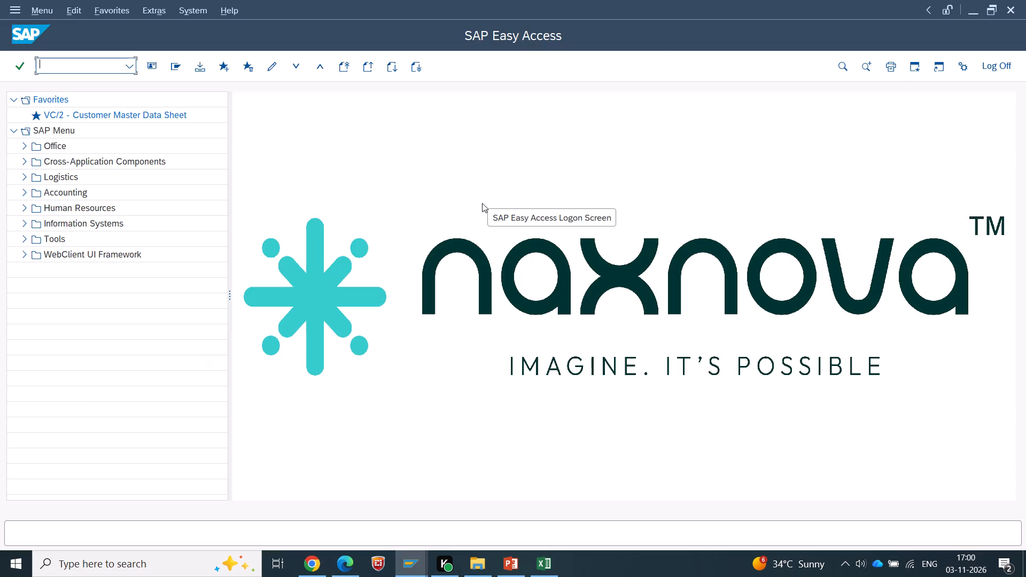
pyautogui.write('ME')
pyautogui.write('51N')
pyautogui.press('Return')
pyautogui.scroll(1, 90, 260)
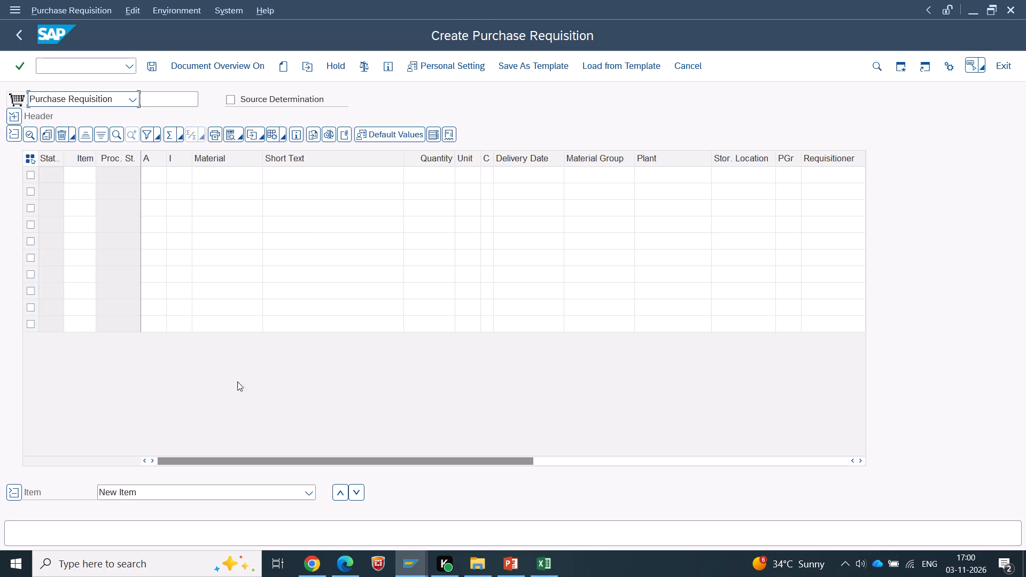
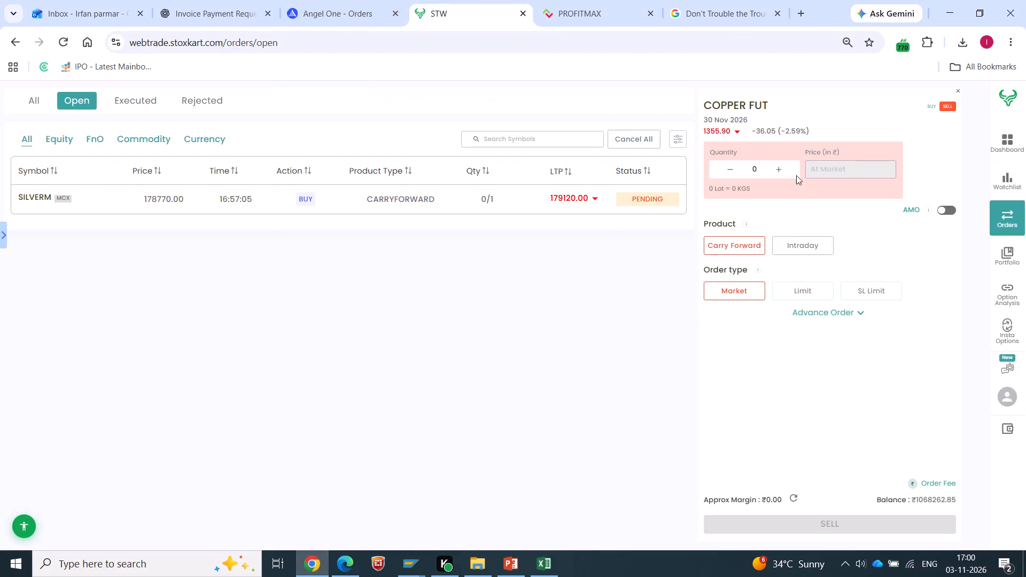
# Fill in the COPPER FUT sell order as a Limit order for 1 lot at a price of 1357.
pyautogui.click(778, 169)
pyautogui.click(794, 286)
pyautogui.click(845, 167)
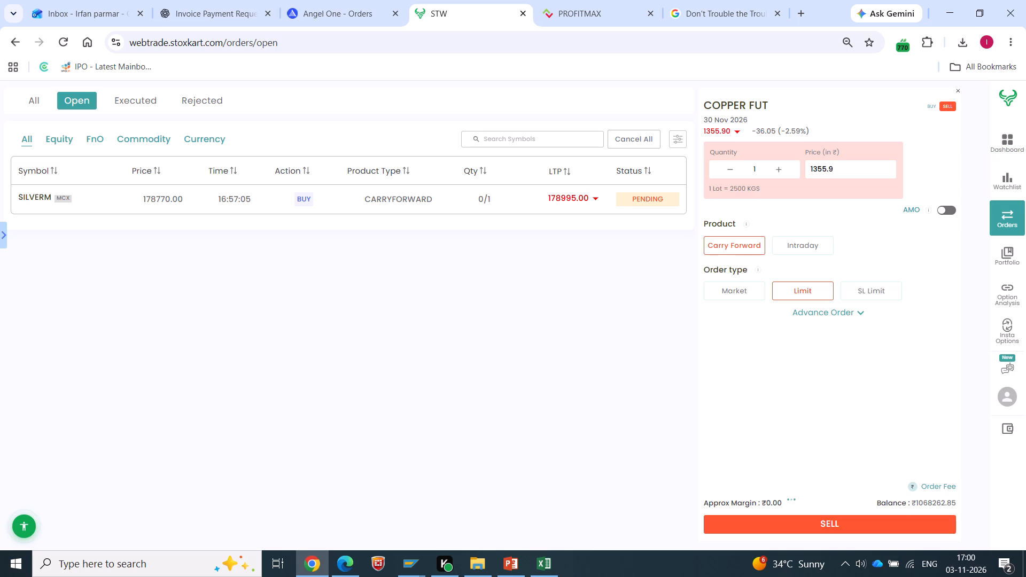
pyautogui.press('BackSpace')
pyautogui.press('BackSpace')
pyautogui.press('BackSpace')
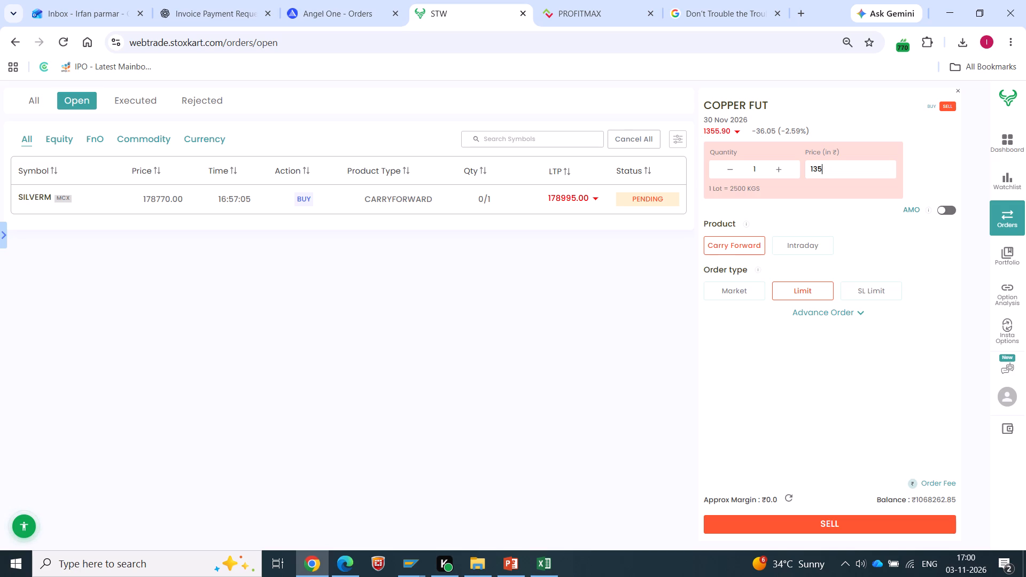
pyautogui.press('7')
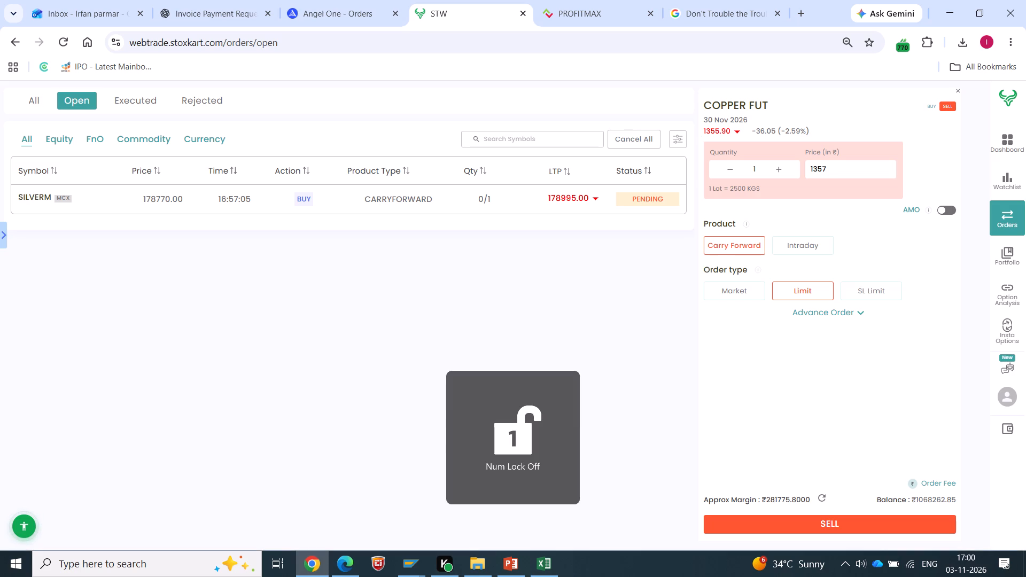
# Complete the COPPER FUT limit price as 1357.50 and place the carry-forward sell order for 1 lot.
pyautogui.write('.50')
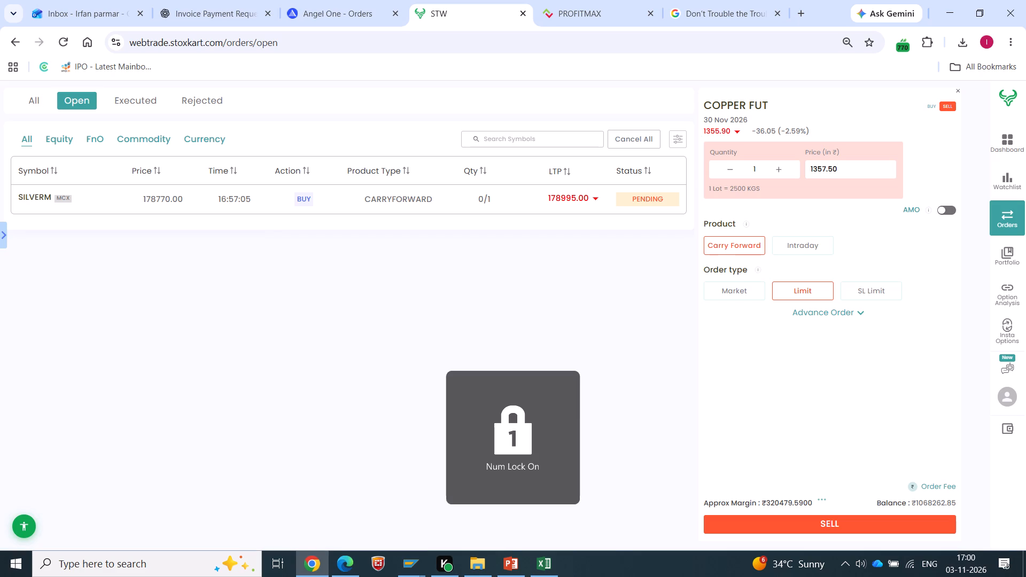
pyautogui.click(867, 524)
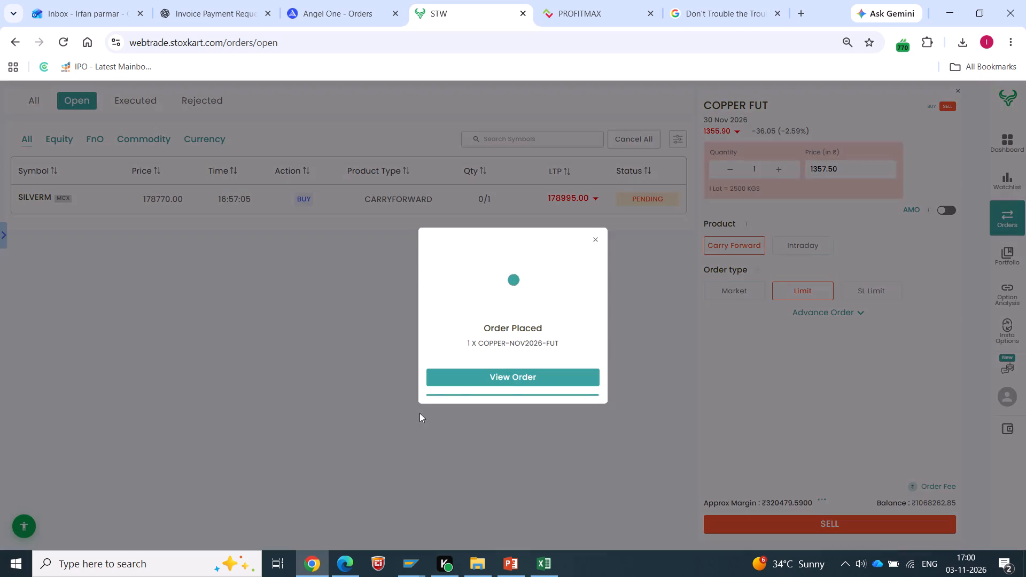
# View the placed copper order in the order book and show only the open orders.
pyautogui.click(519, 375)
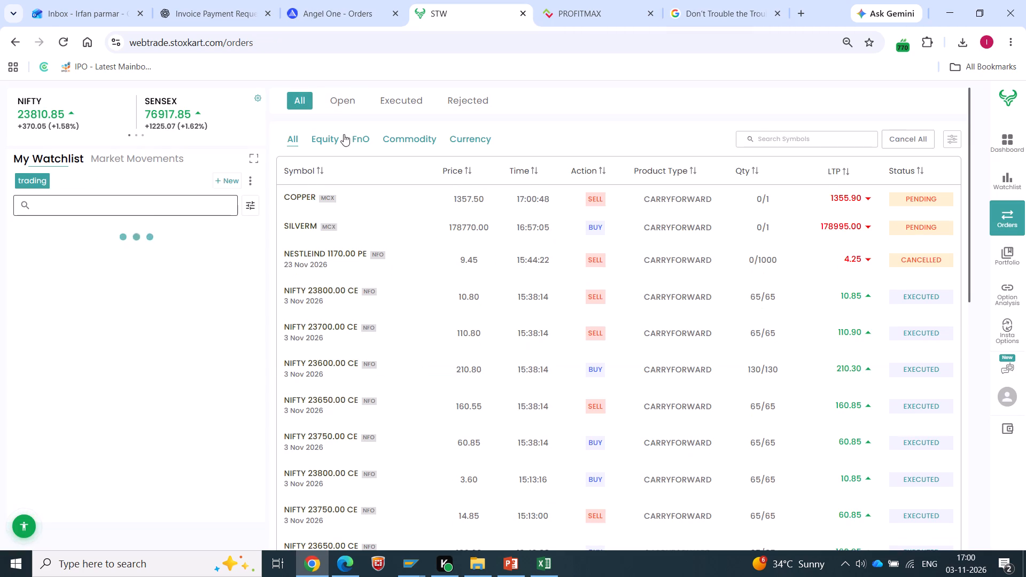
pyautogui.click(350, 103)
pyautogui.click(543, 368)
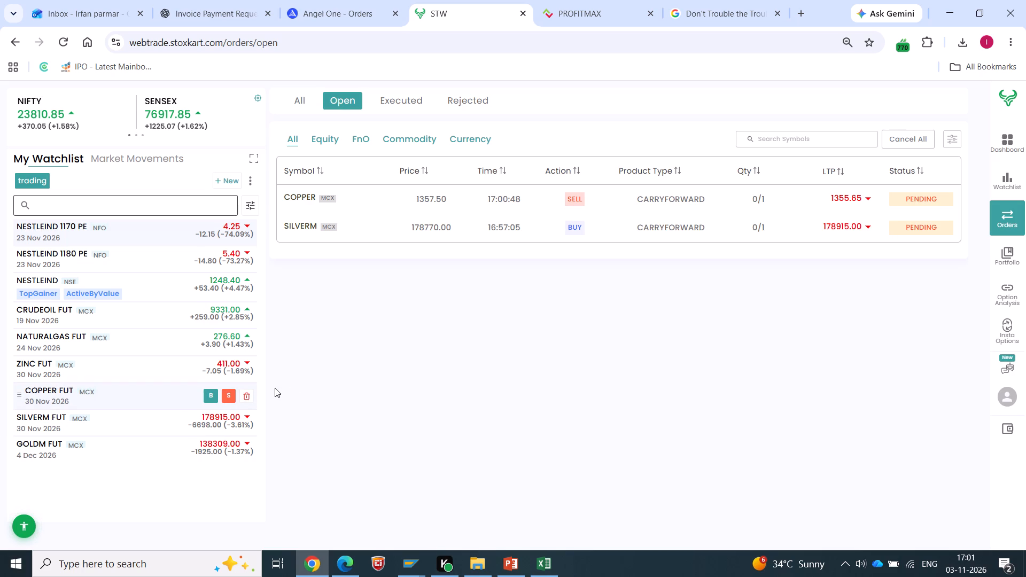
# Switch to SAP and set the purchase requisition's document type to C Frame/Serv. requ.
pyautogui.hotkey('alt', 'Tab')
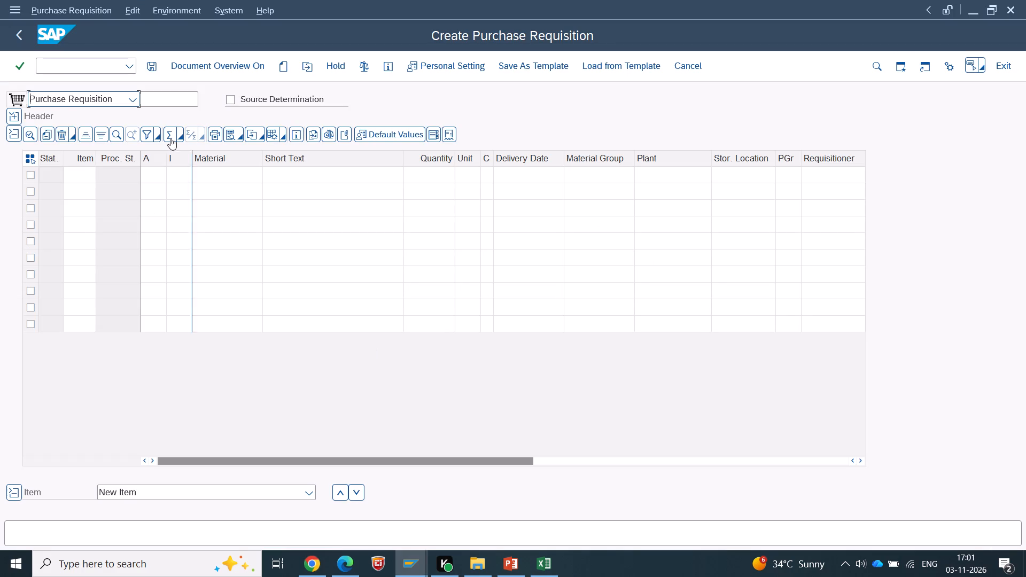
pyautogui.click(96, 97)
pyautogui.click(60, 136)
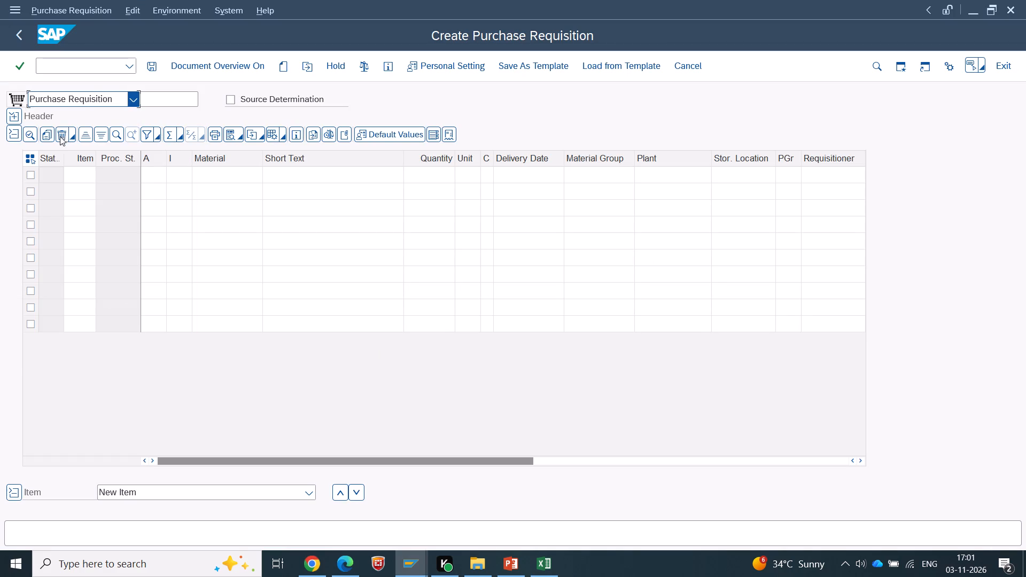
# Start the first requisition line as item 10 with account assignment category K.
pyautogui.click(82, 177)
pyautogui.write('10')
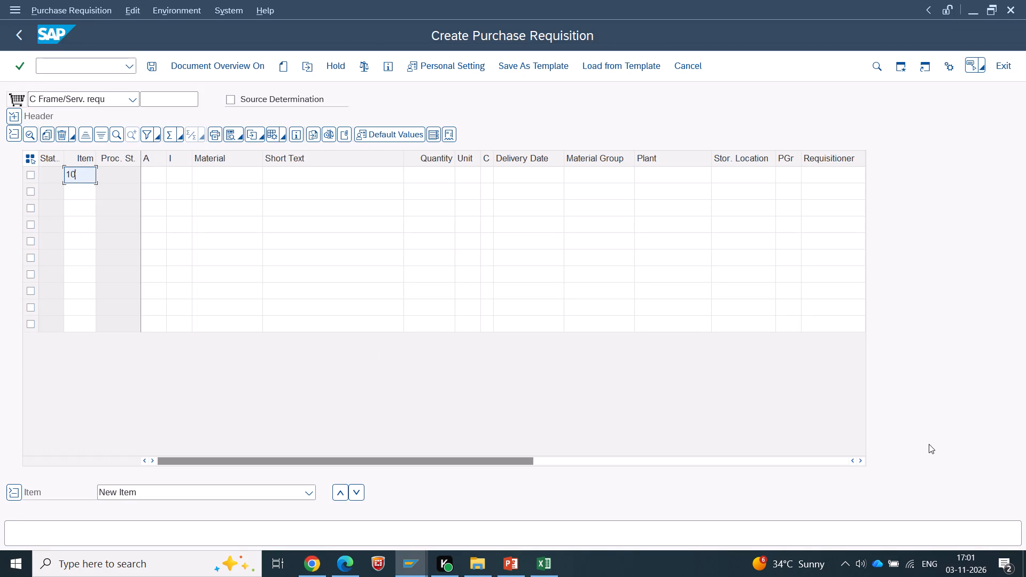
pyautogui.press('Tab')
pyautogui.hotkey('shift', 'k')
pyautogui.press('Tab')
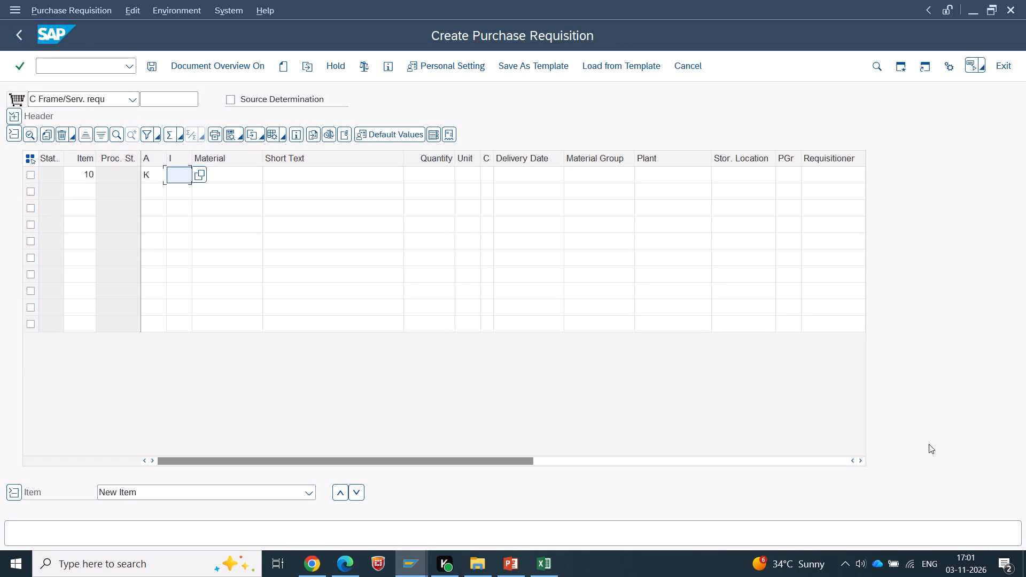
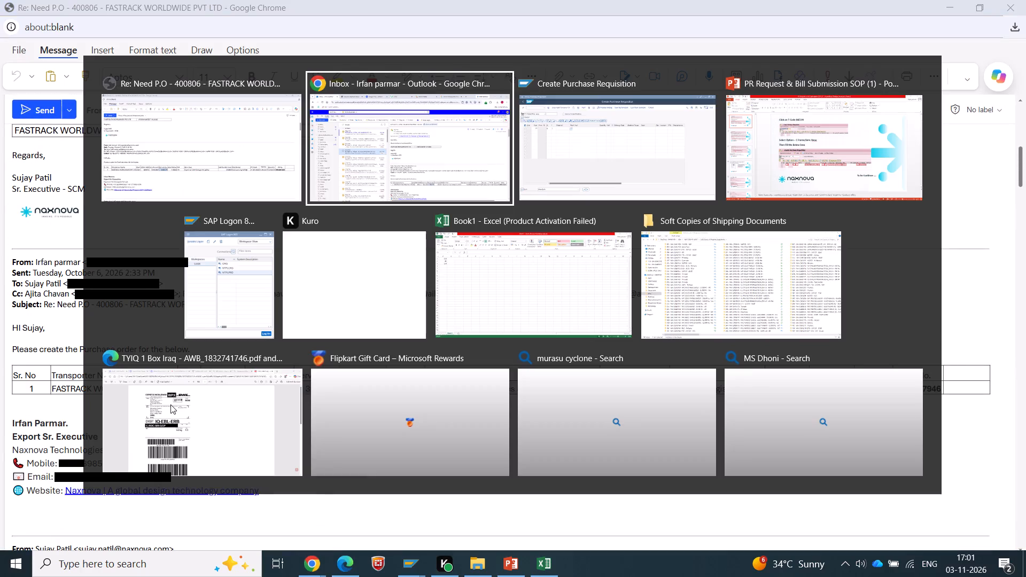
# Copy "Export Air O/W Charges for pelhar" from the FASTRACK email's table into the Short Text of item 10 in the SAP requisition.
pyautogui.hotkey('alt', 'Tab')
pyautogui.hotkey('alt', 'Tab')
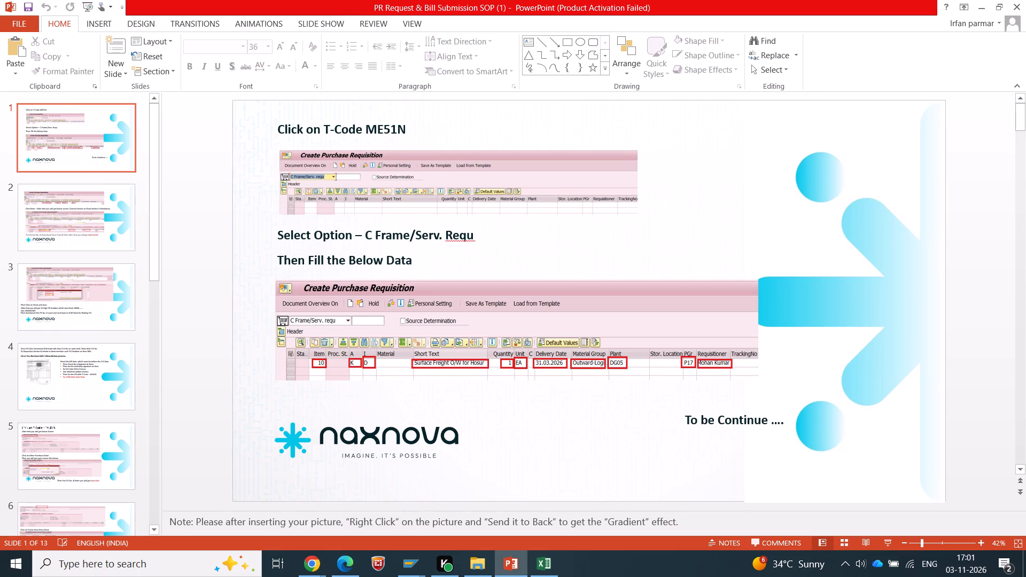
pyautogui.hotkey('alt', 'Tab')
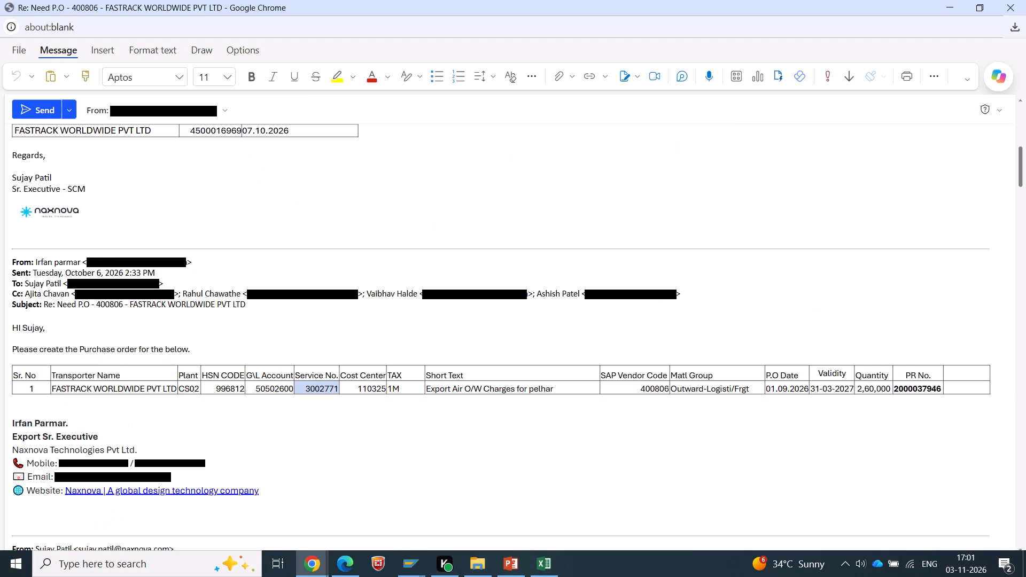
pyautogui.moveTo(426, 387); pyautogui.dragTo(551, 387)
pyautogui.click(551, 387)
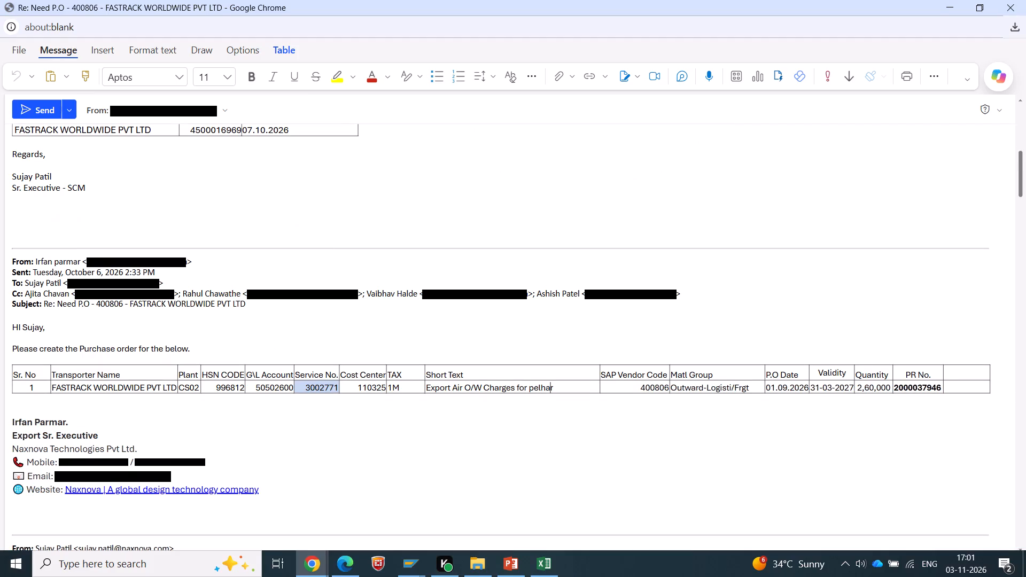
pyautogui.moveTo(427, 387); pyautogui.dragTo(573, 389)
pyautogui.hotkey('ctrl', 'c')
pyautogui.click(408, 553)
pyautogui.click(431, 520)
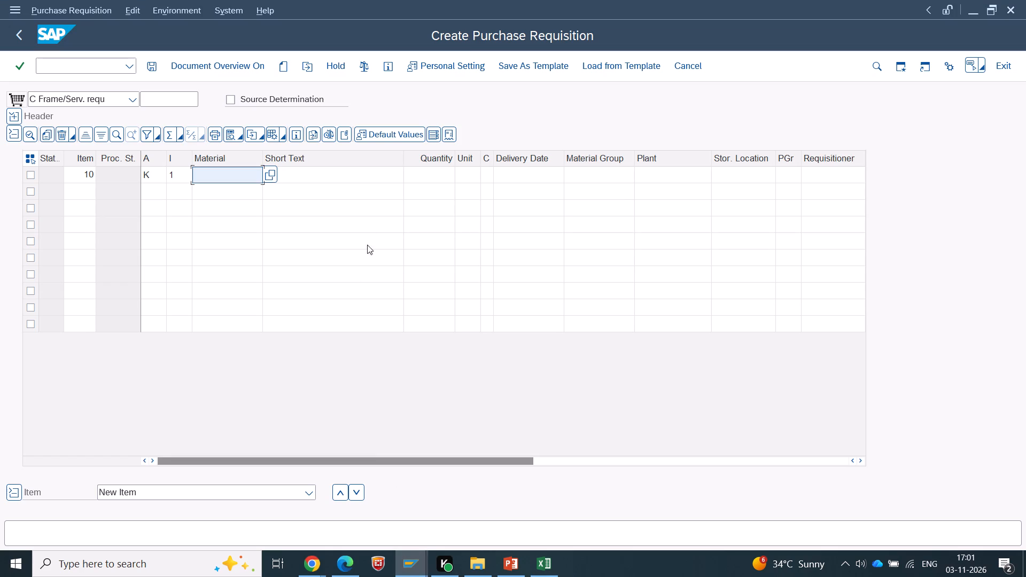
pyautogui.click(354, 175)
pyautogui.hotkey('ctrl', 'v')
pyautogui.press('Tab')
# Consult the SOP presentation and enter quantity 1 for item 10 in the SAP requisition.
pyautogui.hotkey('alt', 'Tab')
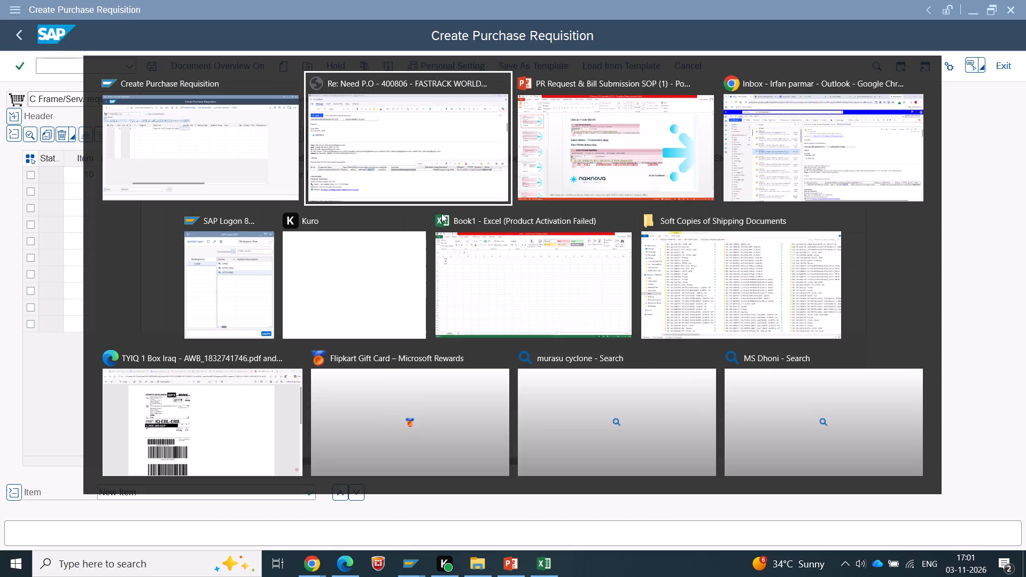
pyautogui.hotkey('alt', 'Tab')
pyautogui.hotkey('alt', 'Tab')
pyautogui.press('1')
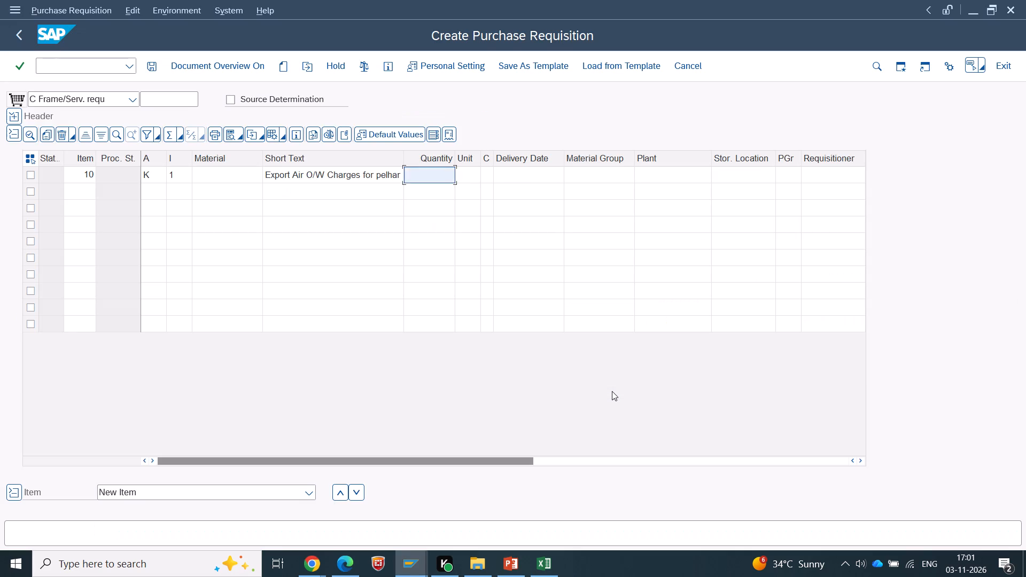
# Fill requisition item 10 with quantity 1, unit EA, delivery date 31.03.2027 and plant CS02.
pyautogui.press('Tab')
pyautogui.write('EE')
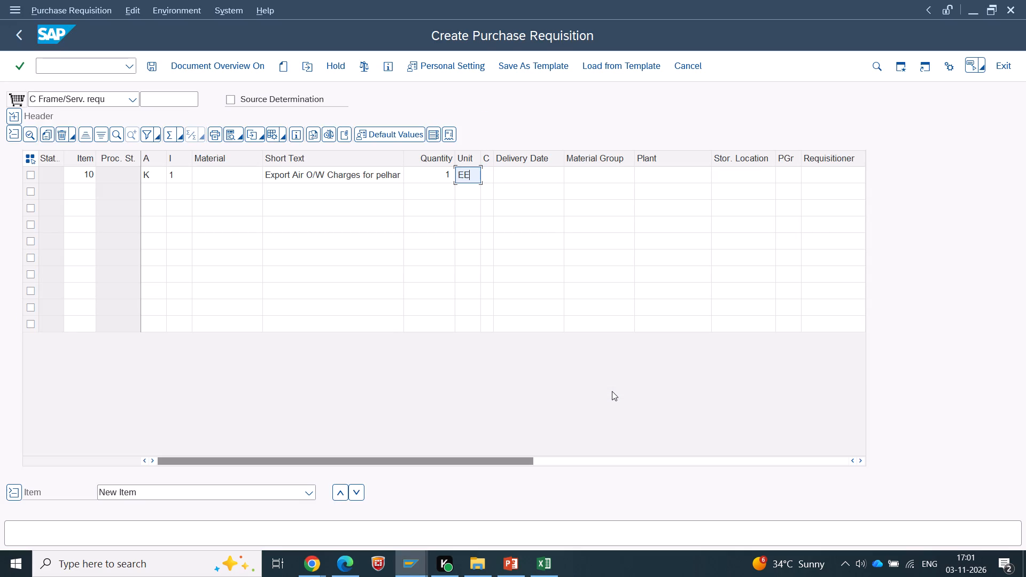
pyautogui.press('BackSpace')
pyautogui.hotkey('shift', 'a')
pyautogui.press('Tab')
pyautogui.hotkey('alt', 'Tab')
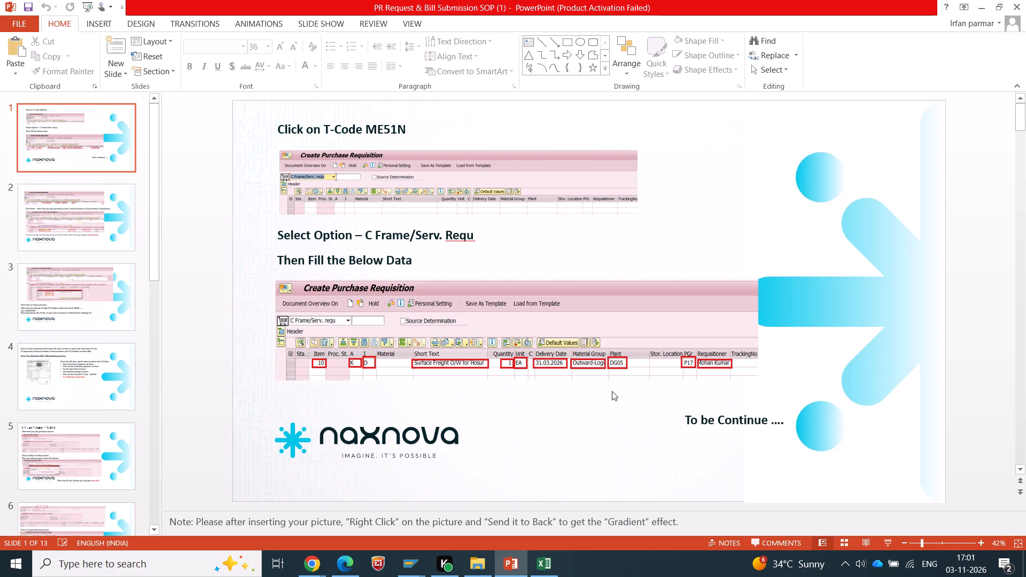
pyautogui.hotkey('alt', 'Tab')
pyautogui.press('Tab')
pyautogui.write('31.03.2027')
pyautogui.press('Tab')
pyautogui.press('Tab')
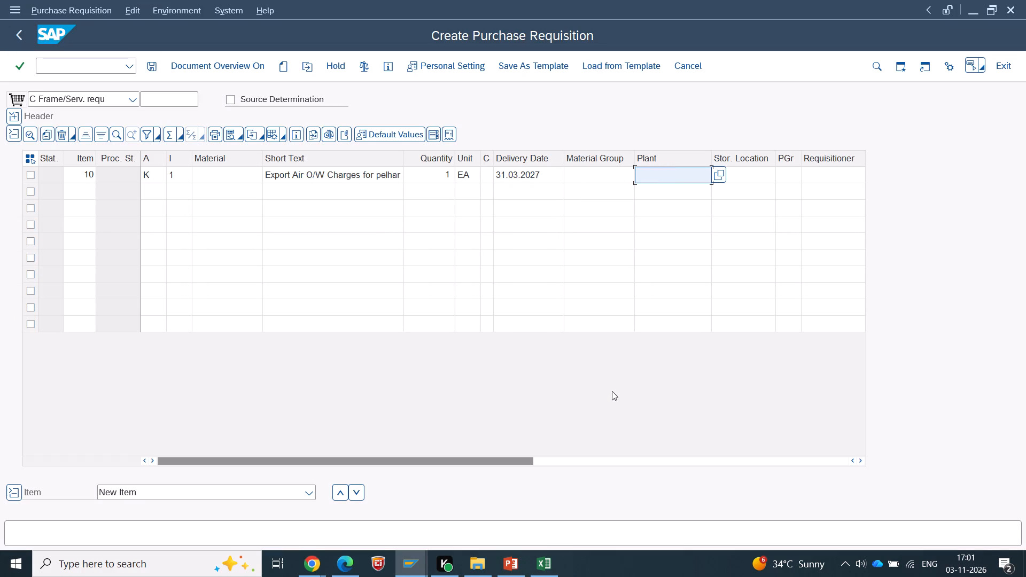
pyautogui.write('CS02')
pyautogui.press('Tab')
# Copy the material group Outward-Logisti/Frgt from the e-mail's table into item 10 of the SAP requisition.
pyautogui.hotkey('alt', 'Tab')
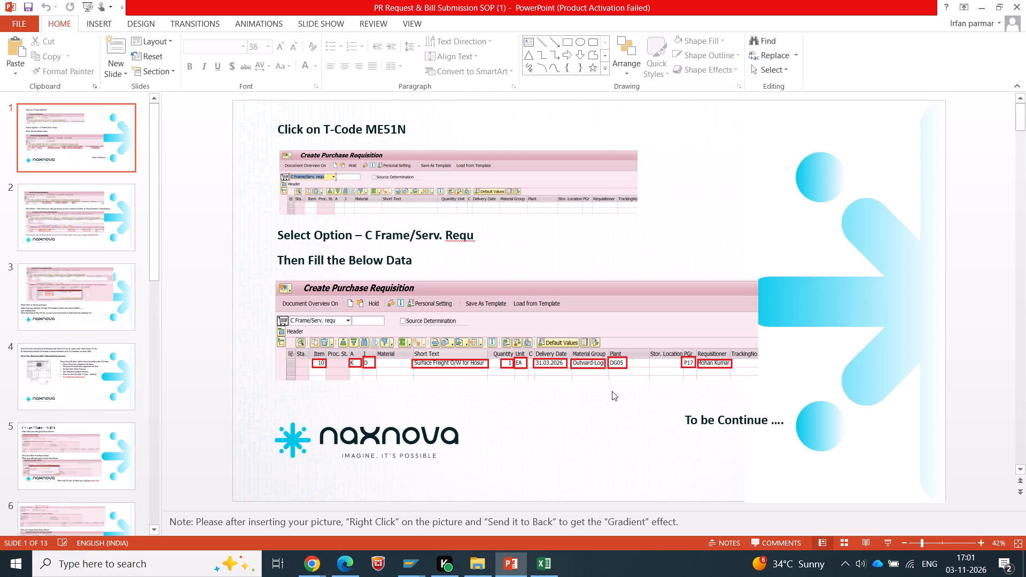
pyautogui.hotkey('alt', 'Tab')
pyautogui.hotkey('alt', 'Tab')
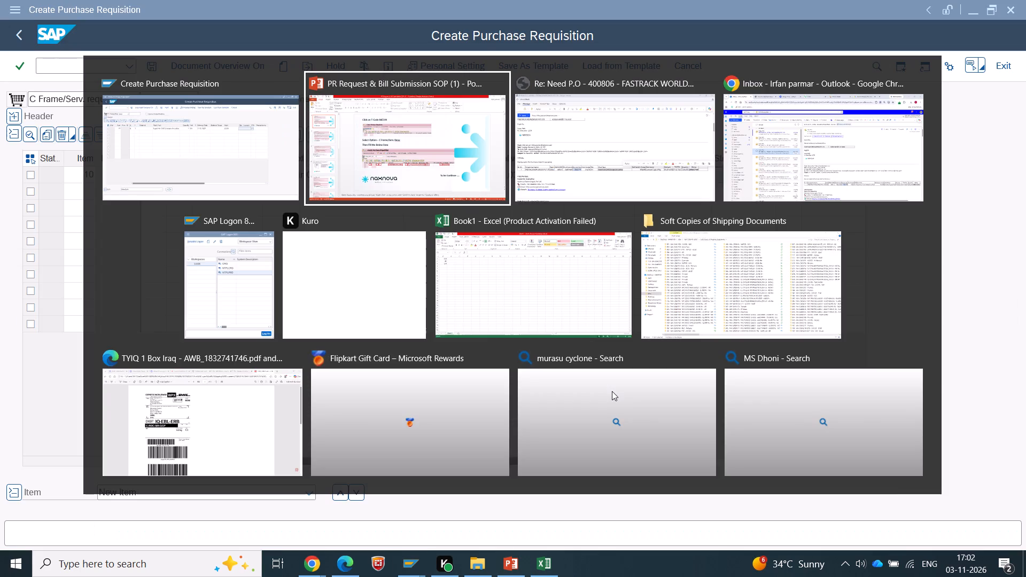
pyautogui.hotkey('alt', 'Tab')
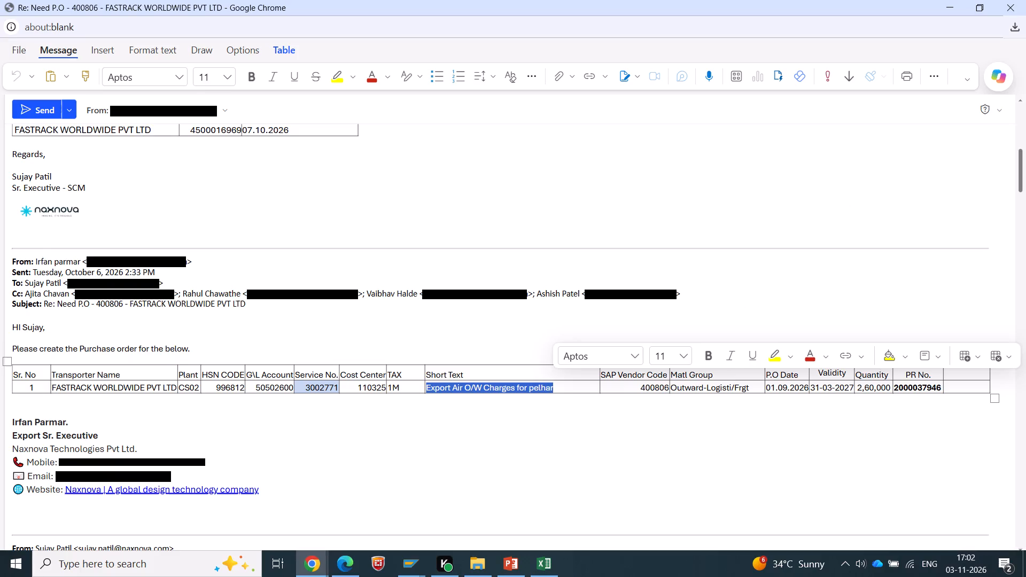
pyautogui.moveTo(672, 388); pyautogui.dragTo(751, 385)
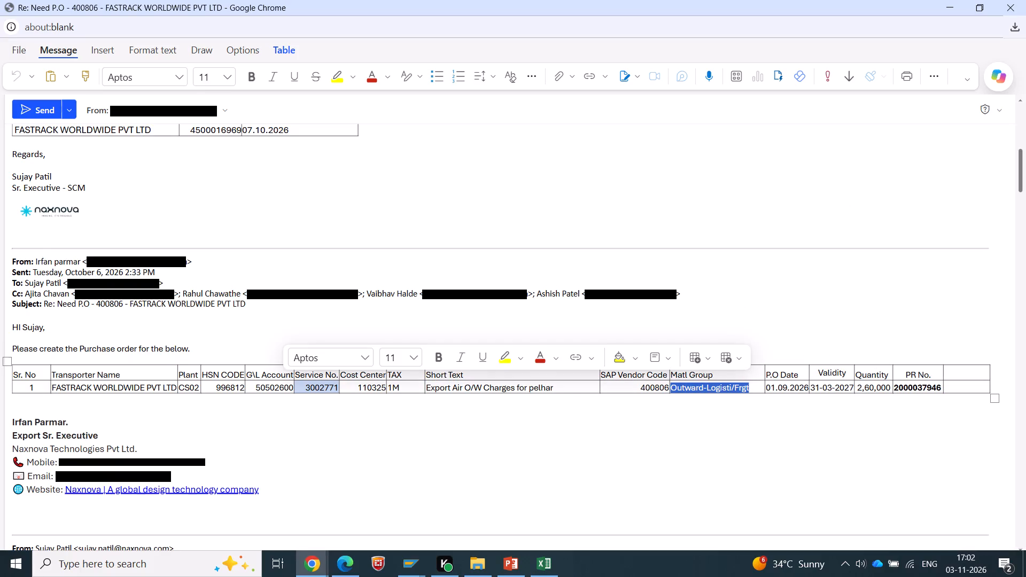
pyautogui.hotkey('ctrl', 'c')
pyautogui.hotkey('alt', 'Tab')
pyautogui.click(579, 174)
pyautogui.hotkey('ctrl', 'v')
pyautogui.press('Tab')
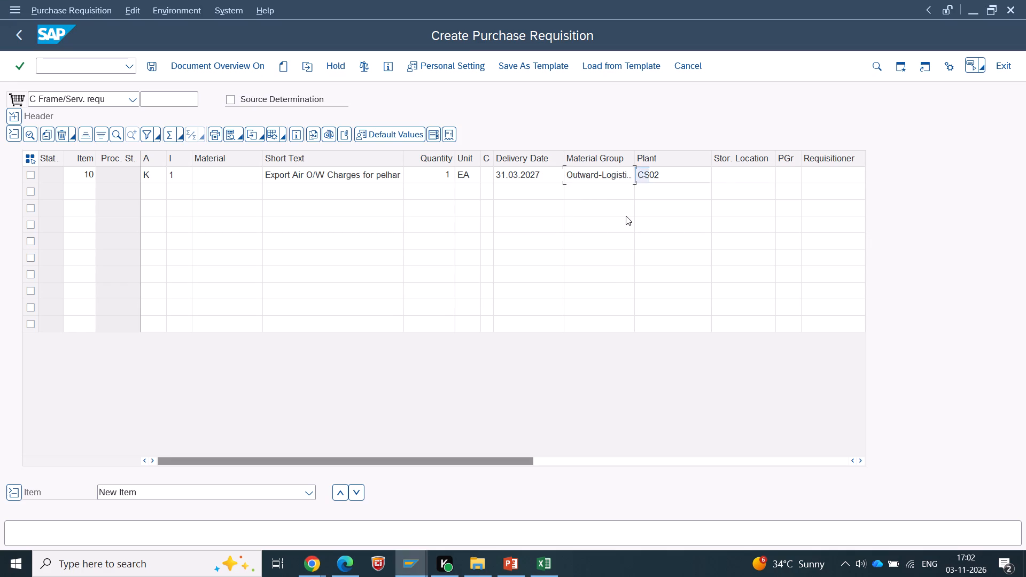
# Following the SOP presentation, set item 10's purchasing group to P17 and the requisitioner to Irfan.
pyautogui.press('Tab')
pyautogui.hotkey('alt', 'Tab')
pyautogui.hotkey('alt', 'Tab')
pyautogui.hotkey('alt', 'Tab')
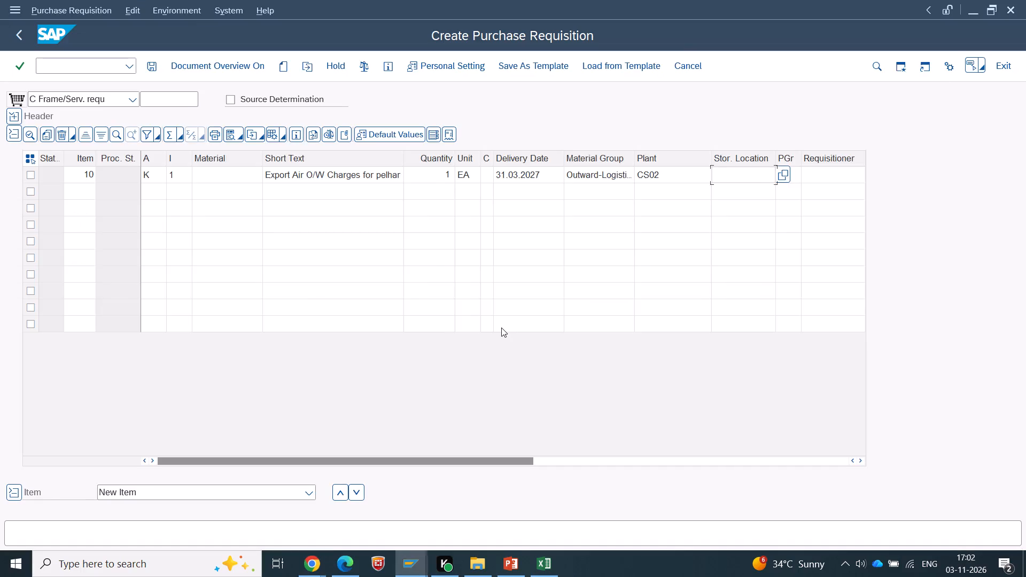
pyautogui.hotkey('alt', 'Tab')
pyautogui.hotkey('alt', 'Tab')
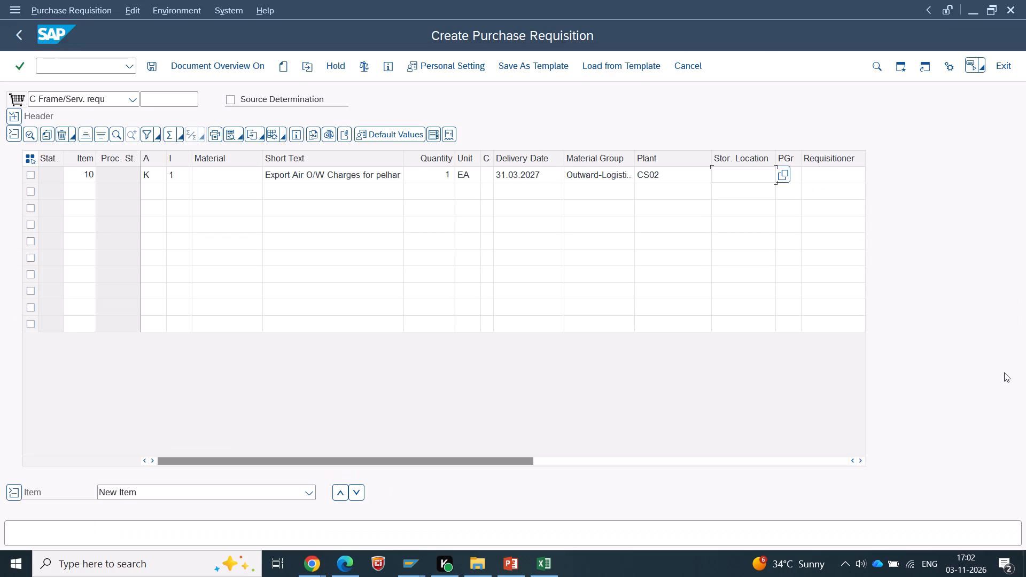
pyautogui.press('Tab')
pyautogui.write('P17')
pyautogui.press('Tab')
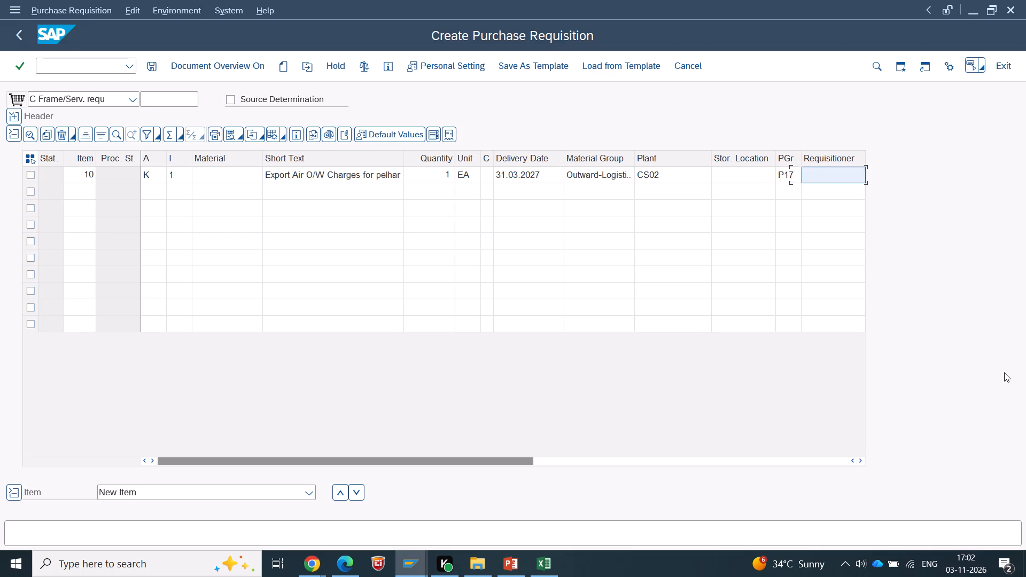
pyautogui.write('Irfan')
pyautogui.press('Tab')
pyautogui.press('Tab')
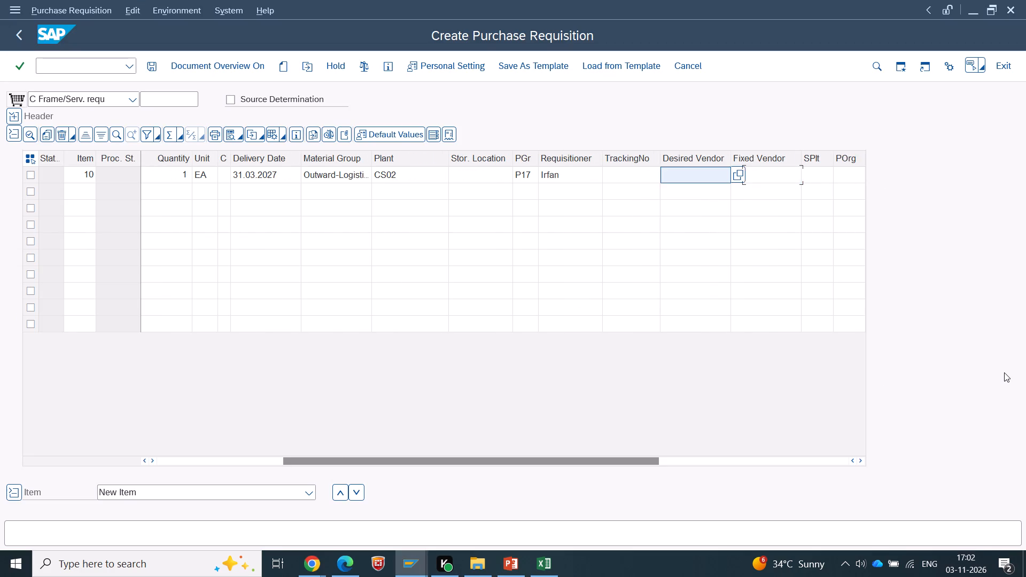
# Check the SOP's vendor slide, then copy vendor code 400806 from the e-mail's table into item 10's desired and fixed vendor.
pyautogui.hotkey('alt', 'Tab')
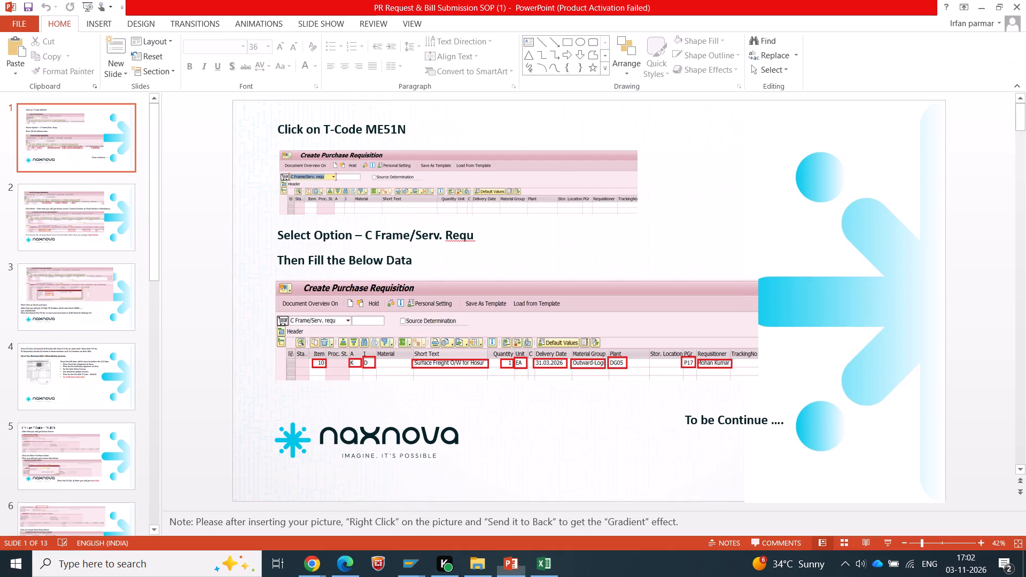
pyautogui.scroll(-1, 511, 302)
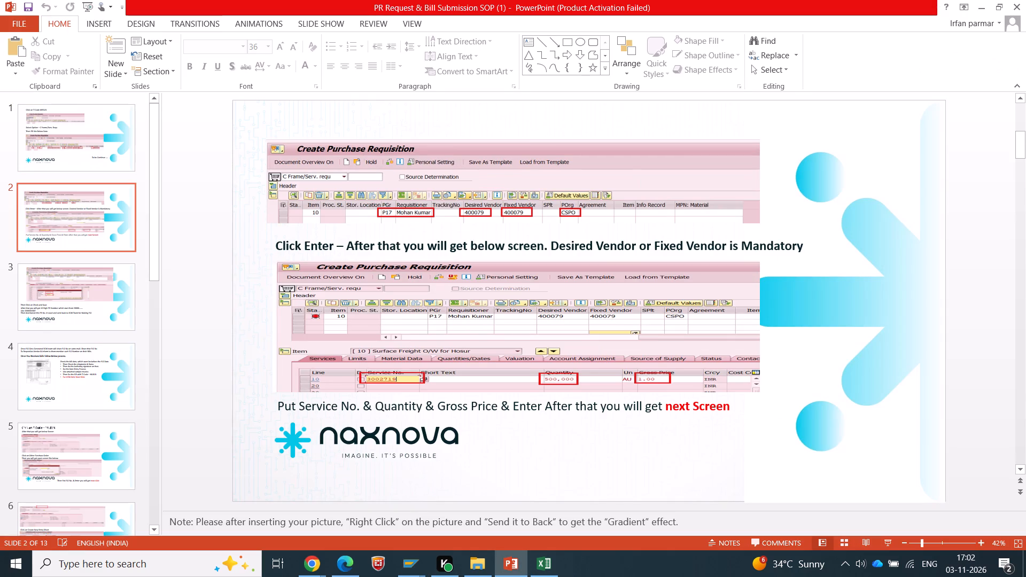
pyautogui.hotkey('alt', 'Tab')
pyautogui.hotkey('alt', 'Tab')
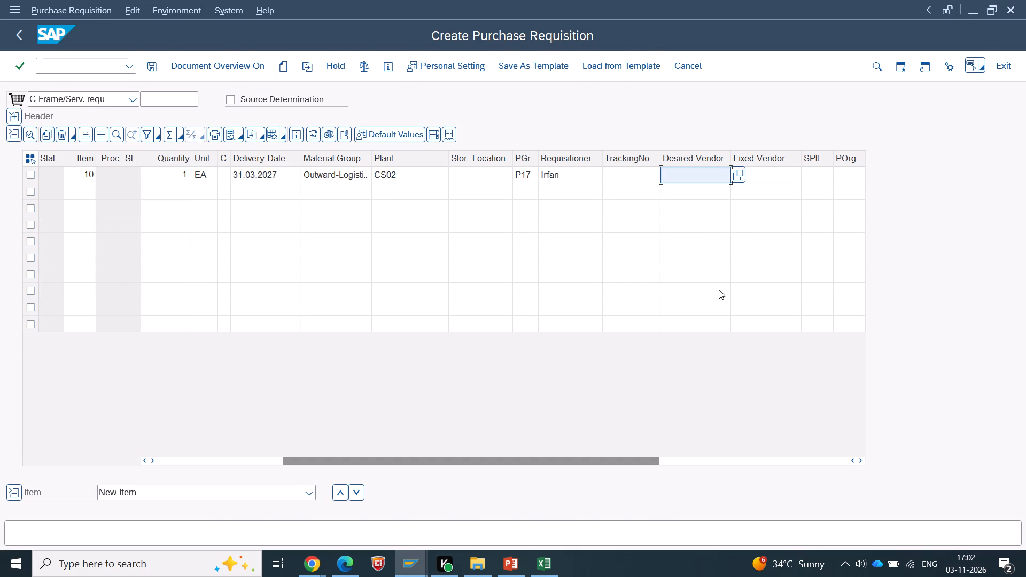
pyautogui.hotkey('alt', 'Tab')
pyautogui.hotkey('alt', 'Tab')
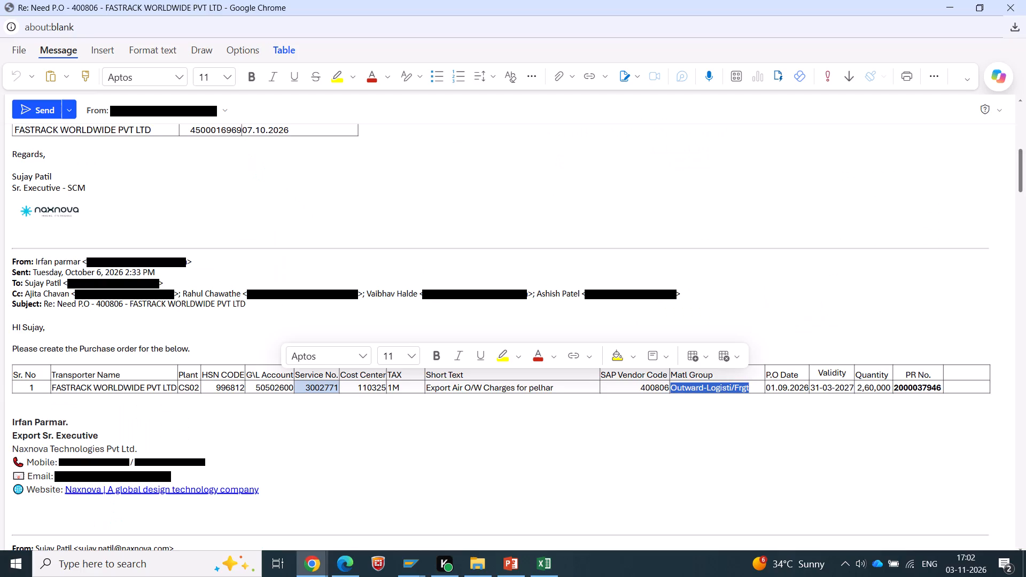
pyautogui.moveTo(641, 388); pyautogui.dragTo(659, 388)
pyautogui.click(659, 387)
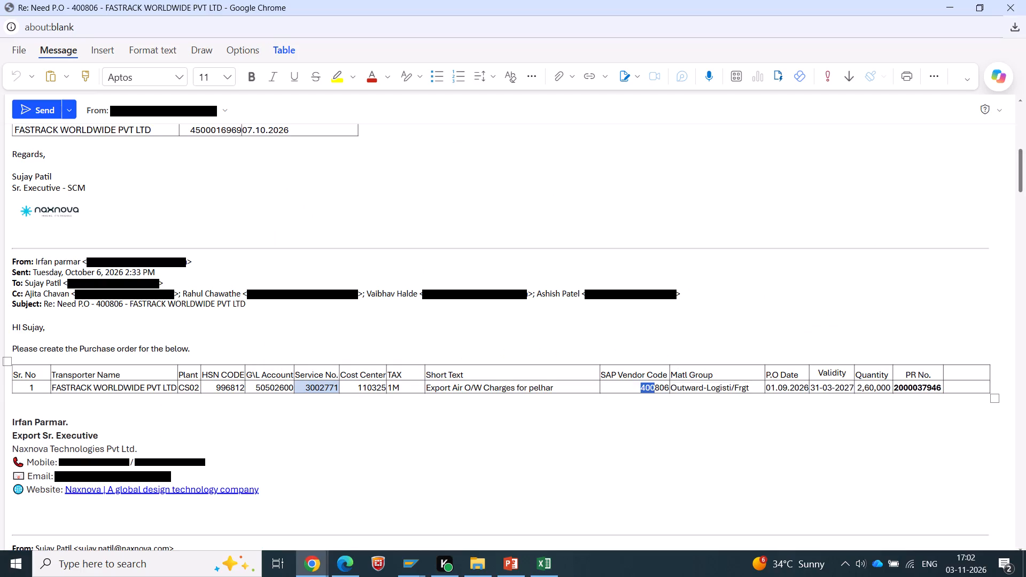
pyautogui.click(698, 389)
pyautogui.hotkey('shift', 'Tab')
pyautogui.hotkey('ctrl', 'c')
pyautogui.hotkey('alt', 'Tab')
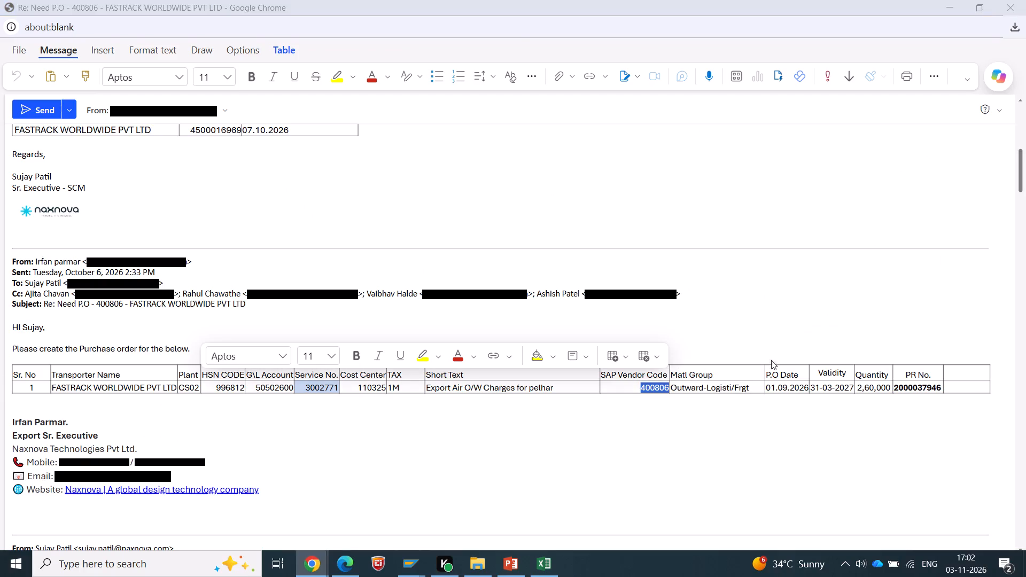
pyautogui.hotkey('alt', 'Tab')
pyautogui.hotkey('alt', 'Tab')
pyautogui.hotkey('alt', 'Tab')
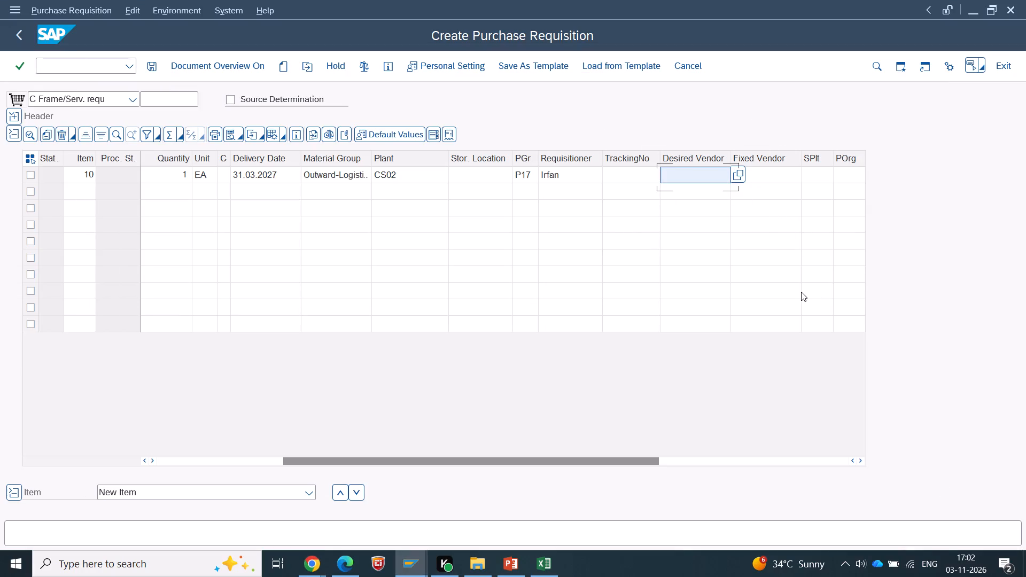
pyautogui.hotkey('ctrl', 'v')
pyautogui.press('Tab')
pyautogui.hotkey('ctrl', 'v')
# Set item 10's purchasing organisation to CSPO as in the SOP slide and submit the item line for checking.
pyautogui.press('Tab')
pyautogui.press('Tab')
pyautogui.press('space')
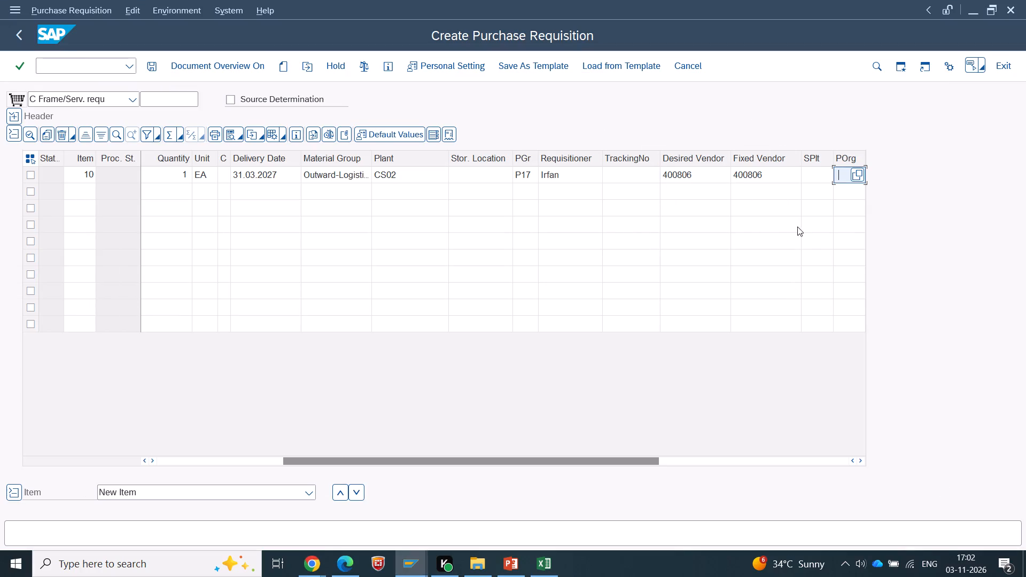
pyautogui.press('BackSpace')
pyautogui.hotkey('alt', 'Tab')
pyautogui.hotkey('alt', 'Tab')
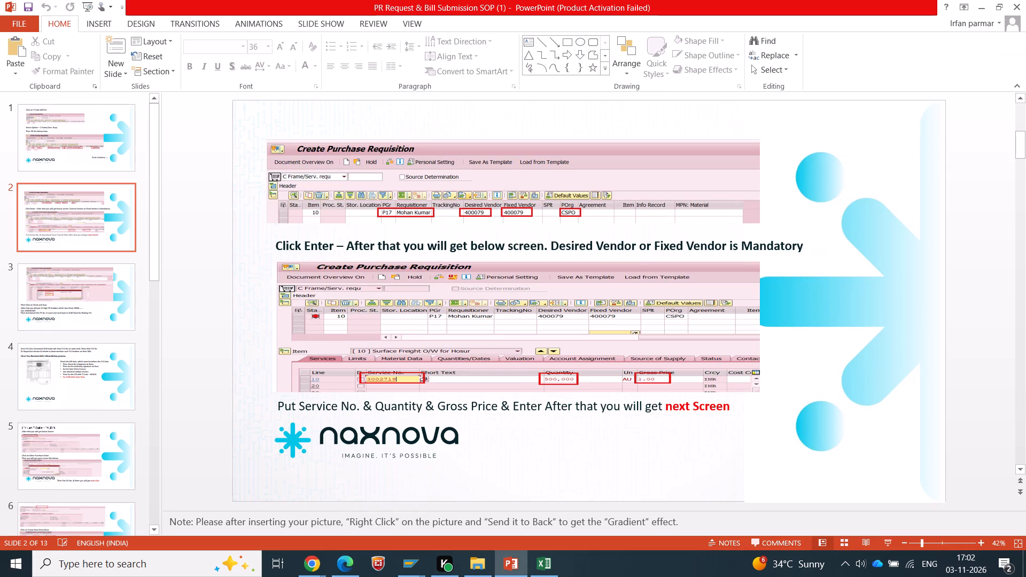
pyautogui.hotkey('alt', 'Tab')
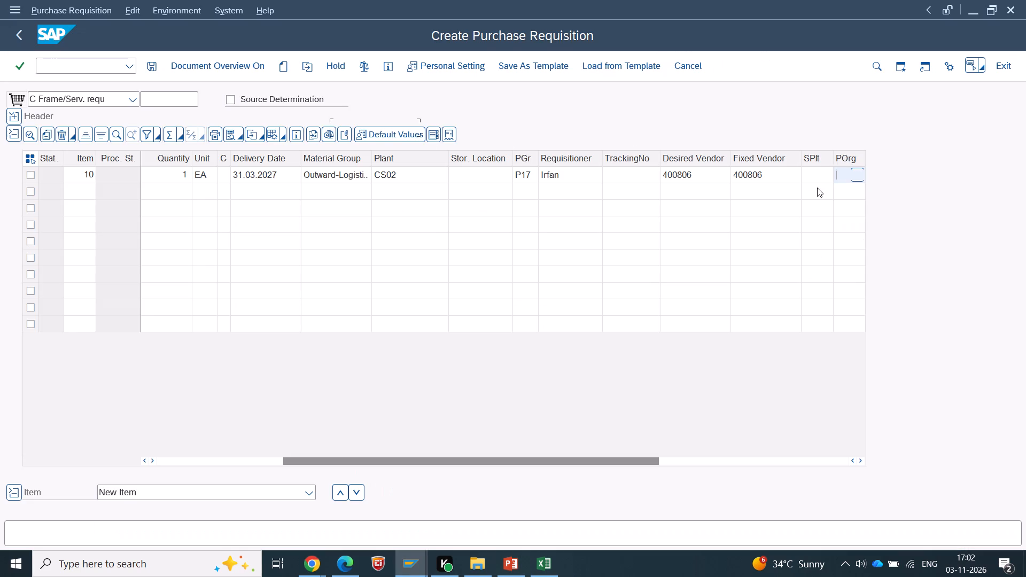
pyautogui.write('CSPO')
pyautogui.press('Tab')
pyautogui.hotkey('alt', 'Tab')
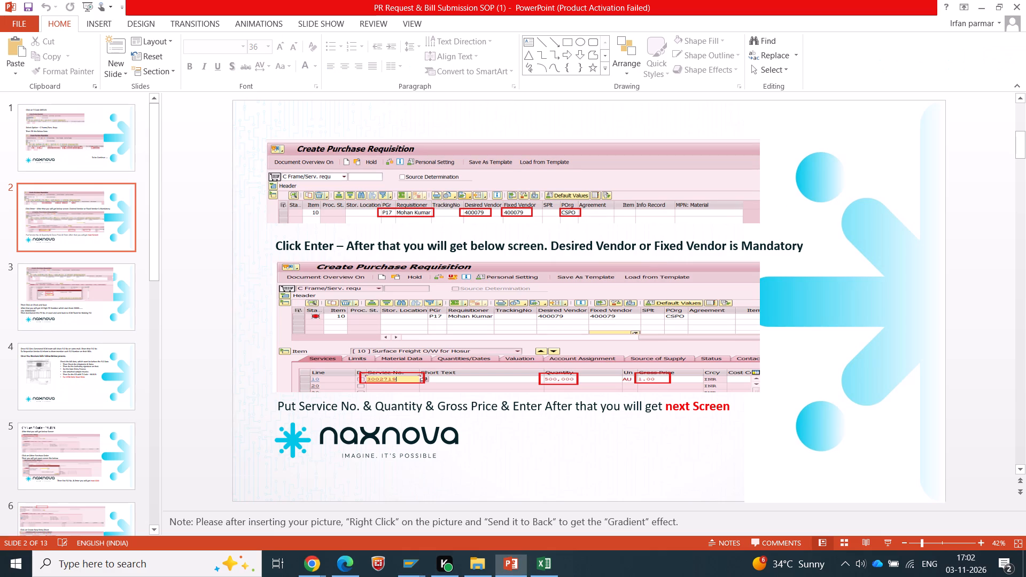
pyautogui.hotkey('alt', 'Tab')
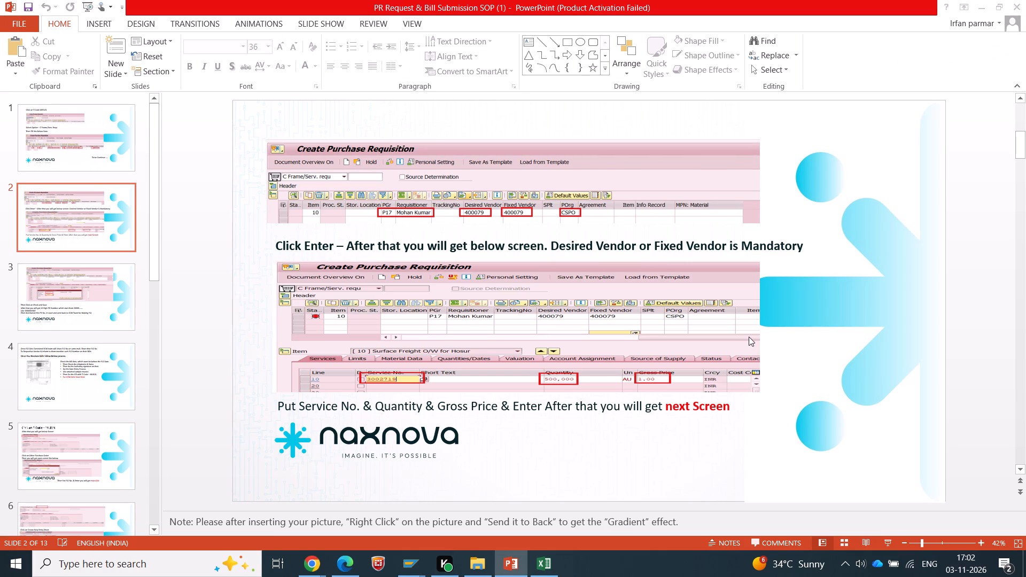
pyautogui.press('Return')
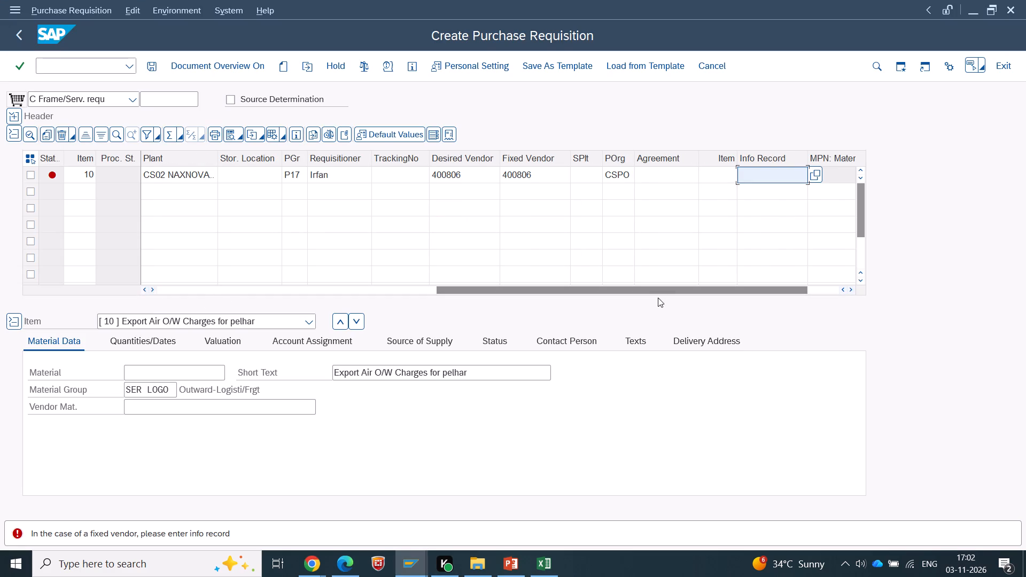
# Check the item category on the SOP's first slide, set item 10's category to D and submit the line again.
pyautogui.moveTo(640, 287); pyautogui.dragTo(83, 286)
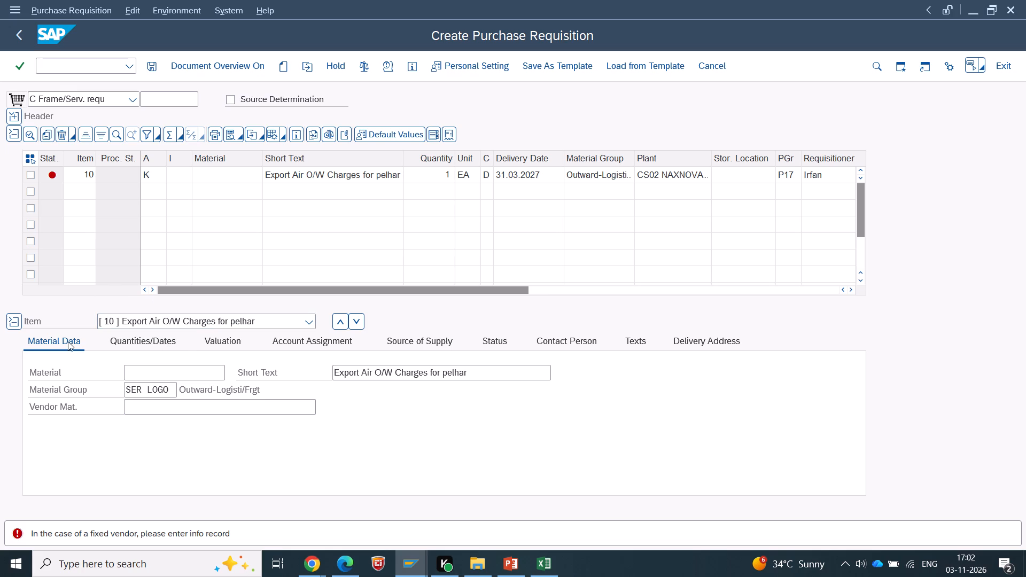
pyautogui.scroll(4, 134, 381)
pyautogui.hotkey('alt', 'Tab')
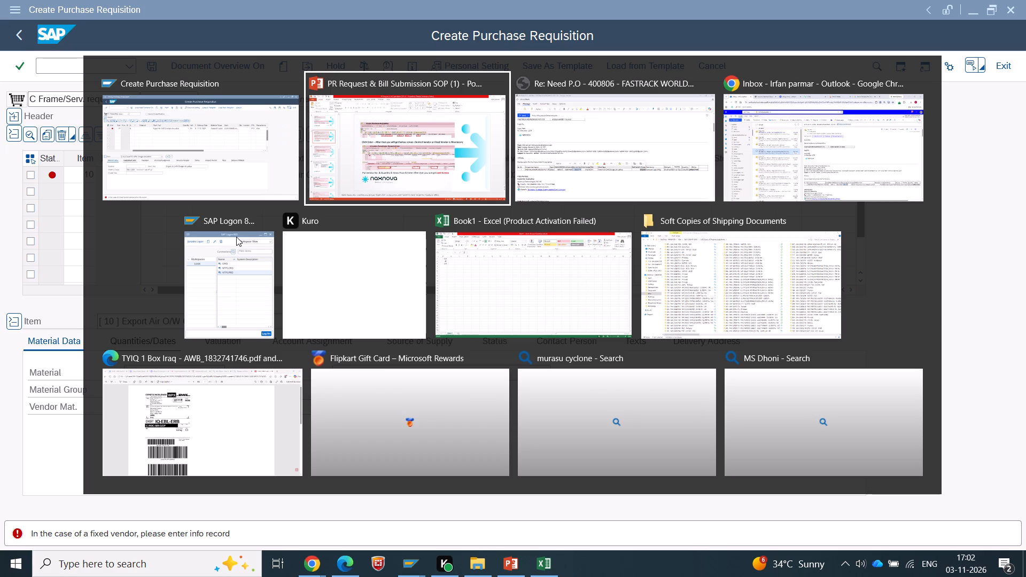
pyautogui.scroll(4, 283, 293)
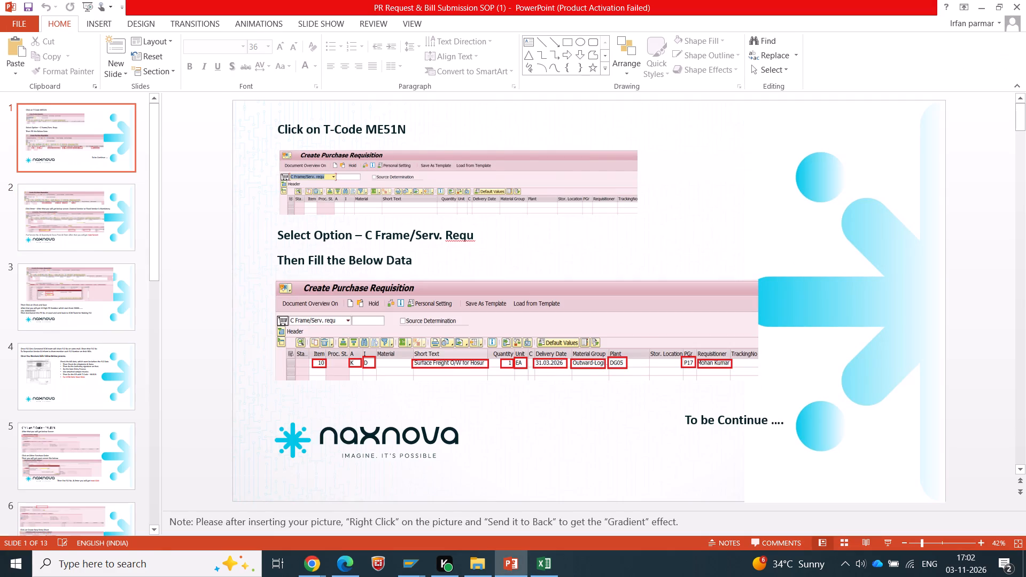
pyautogui.hotkey('alt', 'Tab')
pyautogui.click(176, 175)
pyautogui.hotkey('shift', 'd')
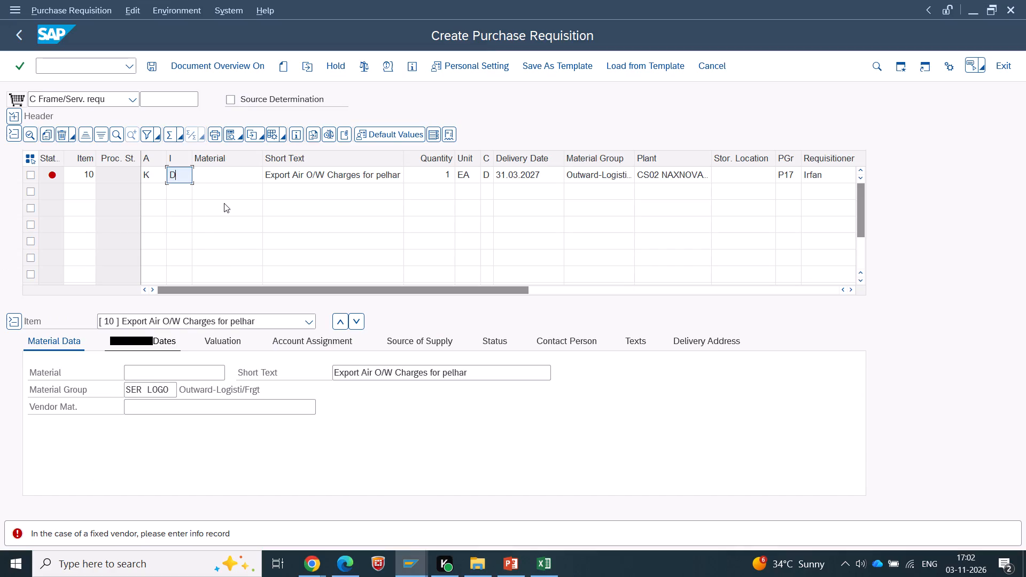
pyautogui.press('Return')
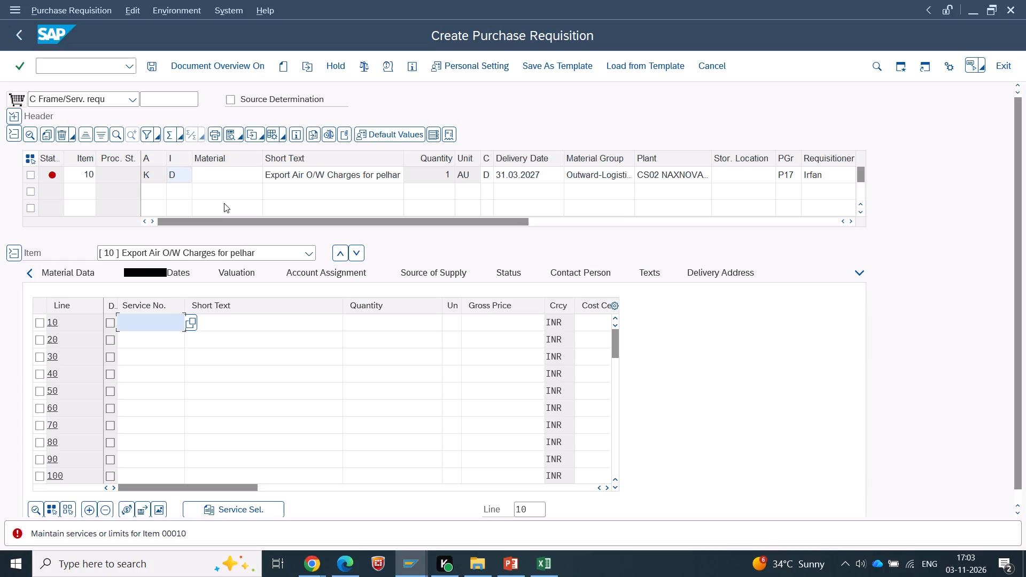
# Switch back to the purchase order e-mail in Chrome to consult the table with the service details.
pyautogui.hotkey('alt', 'Tab')
pyautogui.hotkey('alt', 'Tab')
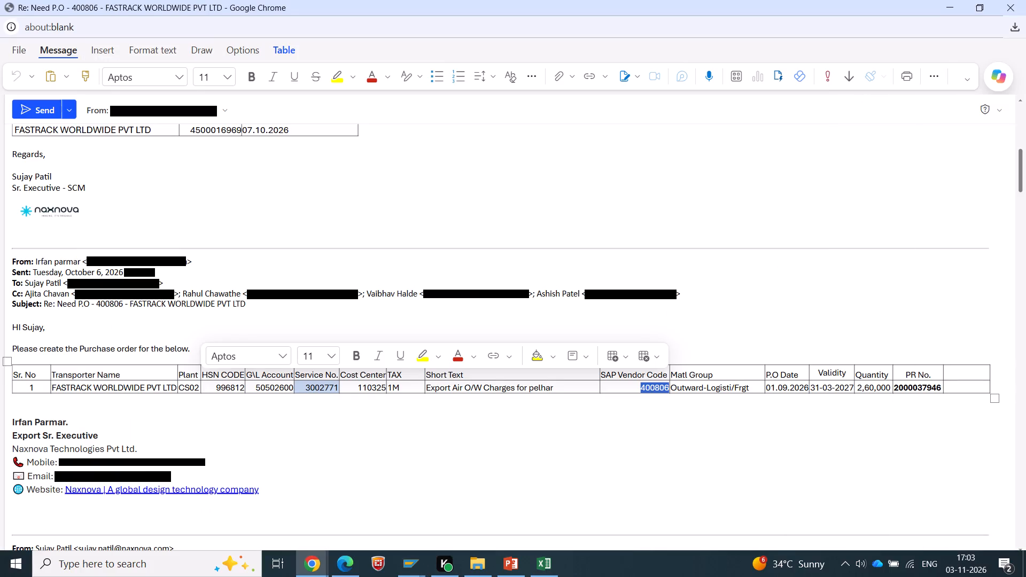
# Copy service number 3002771 from the e-mail's table into service line 10 of the requisition item.
pyautogui.click(383, 388)
pyautogui.hotkey('shift', 'Tab')
pyautogui.hotkey('ctrl', 'c')
pyautogui.hotkey('alt', 'Tab')
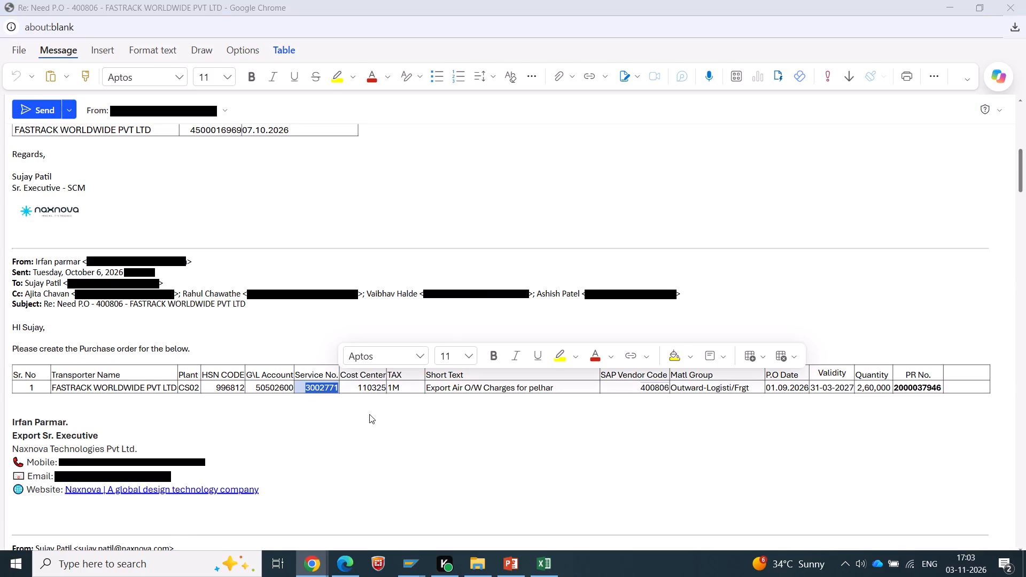
pyautogui.hotkey('ctrl', 'v')
pyautogui.press('Tab')
# Check the SOP slide for the fields a service line requires, then return to the quantity of service line 10.
pyautogui.hotkey('alt', 'Tab')
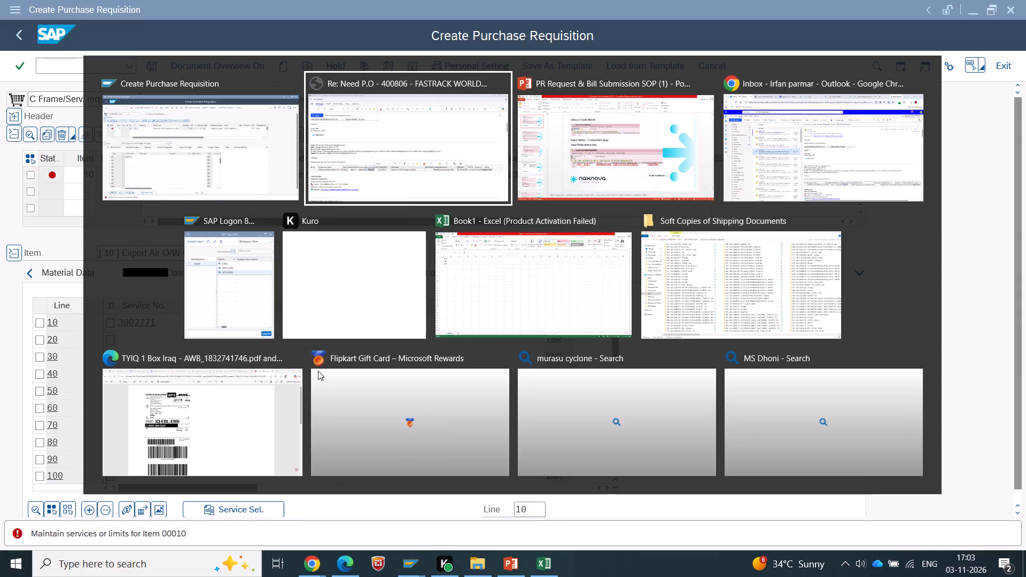
pyautogui.hotkey('alt', 'Tab')
pyautogui.scroll(-1, 363, 375)
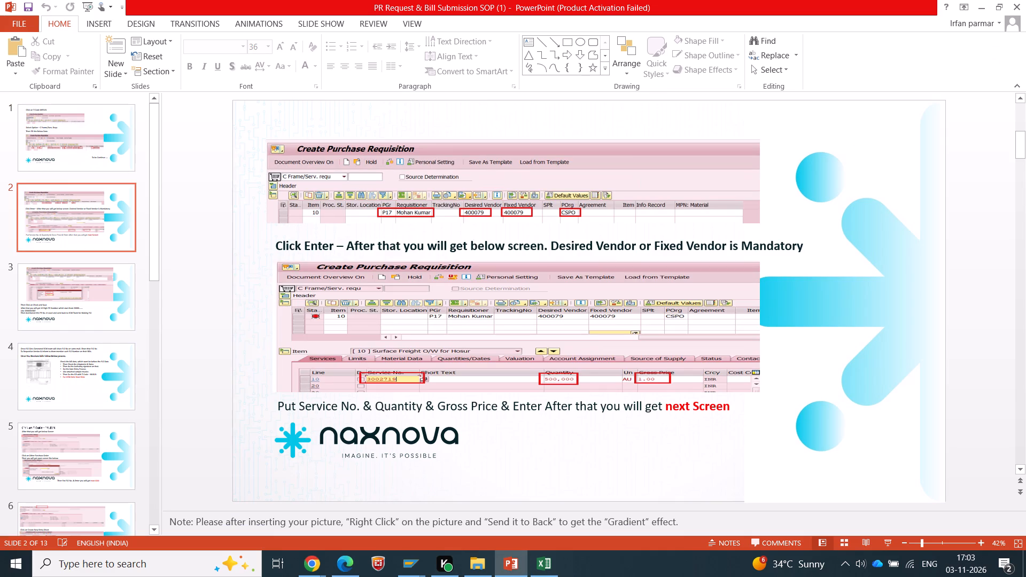
pyautogui.hotkey('alt', 'Tab')
pyautogui.press('Tab')
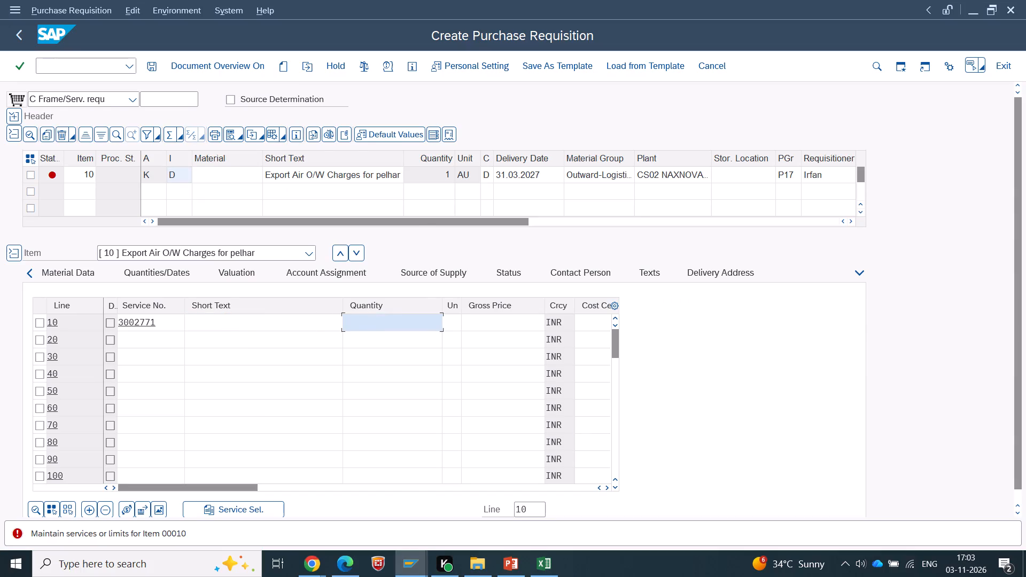
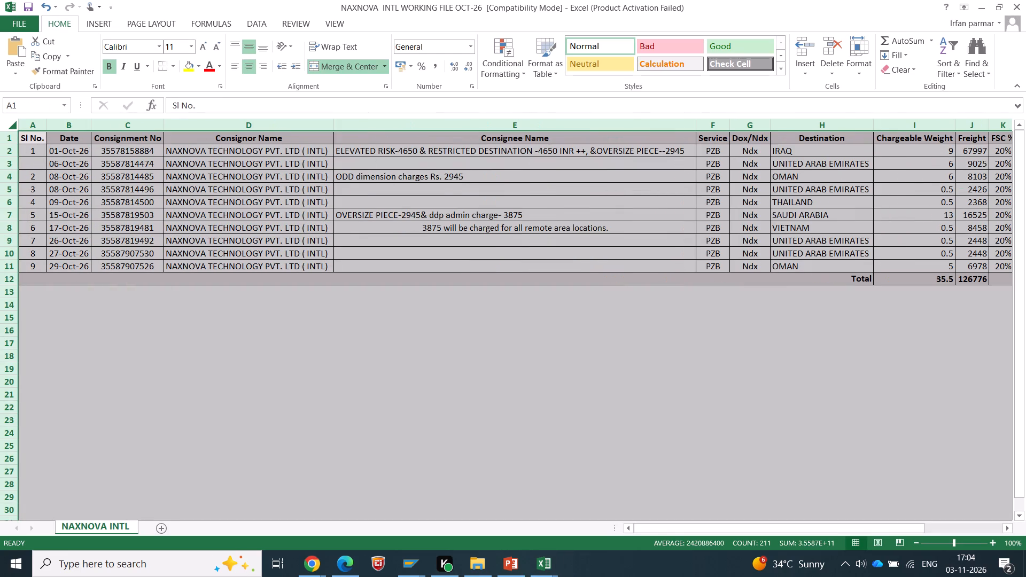
# Autofit all column widths of the NAXNOVA INTL sheet.
pyautogui.doubleClick(915, 542)
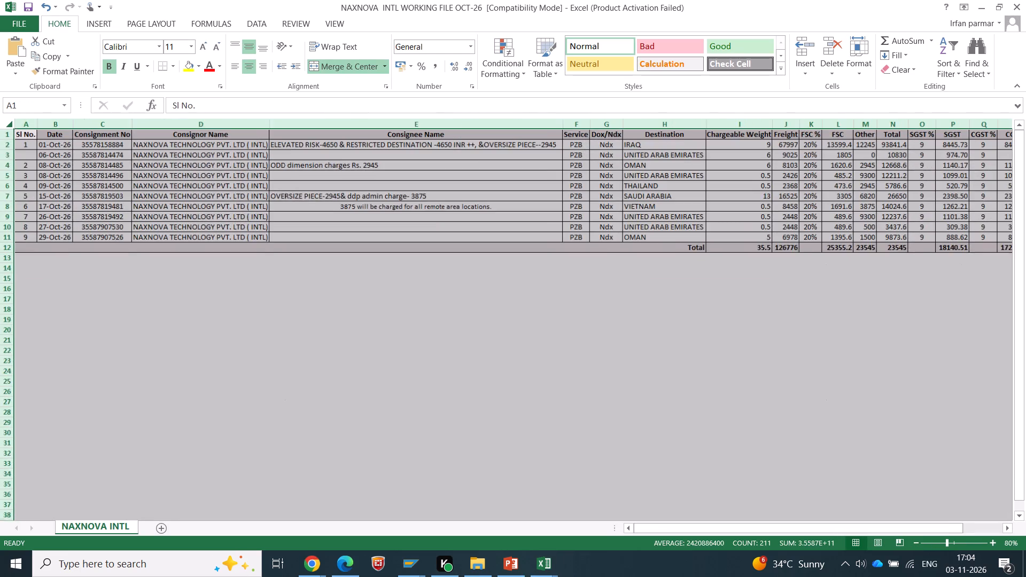
pyautogui.click(453, 403)
pyautogui.doubleClick(11, 122)
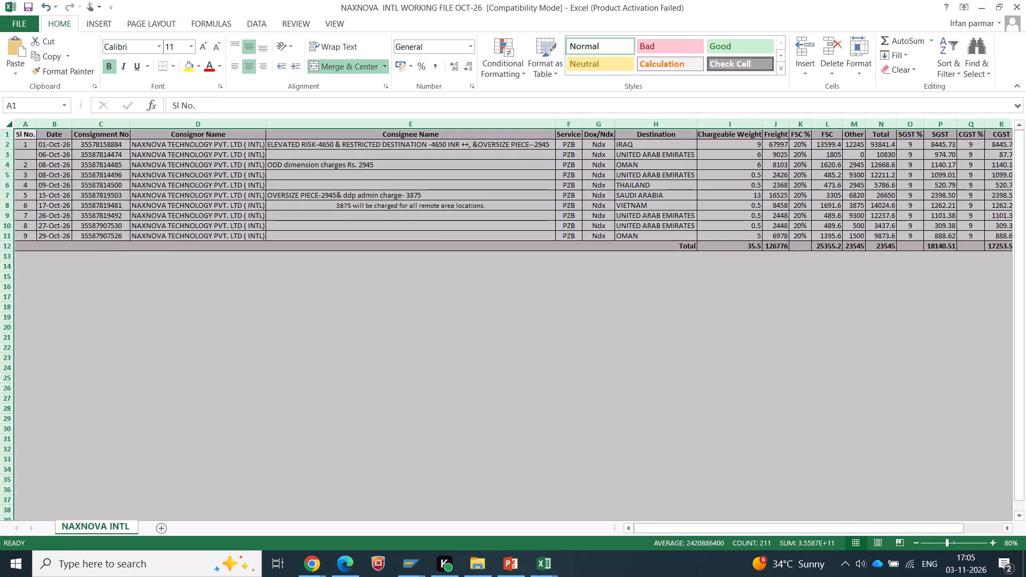
# AutoSum the Freight and FSC columns in the Total row, row 12.
pyautogui.click(774, 240)
pyautogui.click(779, 246)
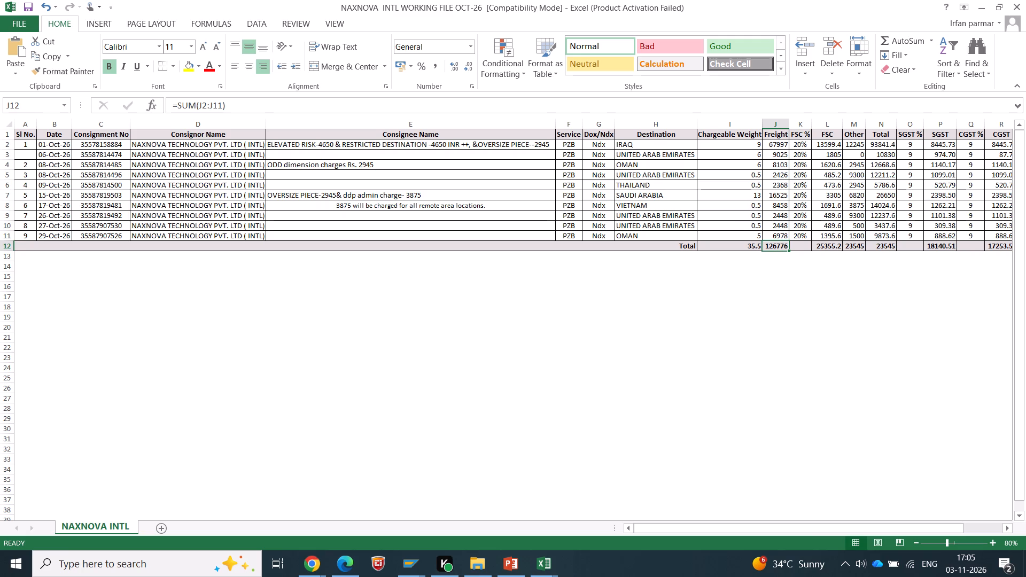
pyautogui.hotkey('alt', '=')
pyautogui.press('Return')
pyautogui.press('Right')
pyautogui.press('Right')
pyautogui.press('Up')
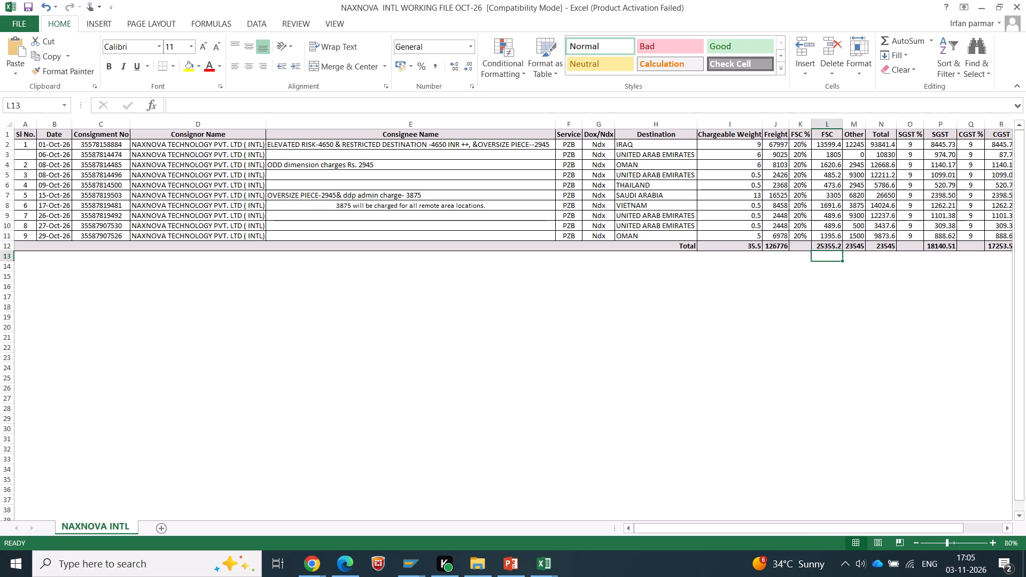
pyautogui.hotkey('alt', '=')
pyautogui.press('Return')
# AutoSum the Other and Total columns in row 12 over all consignments.
pyautogui.press('Right')
pyautogui.press('Up')
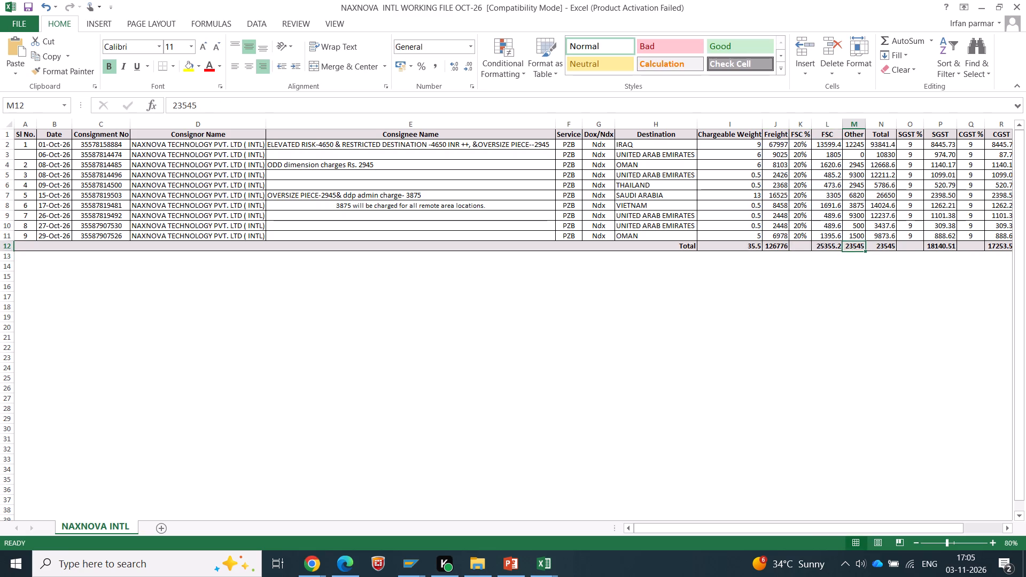
pyautogui.hotkey('alt', '=')
pyautogui.press('Return')
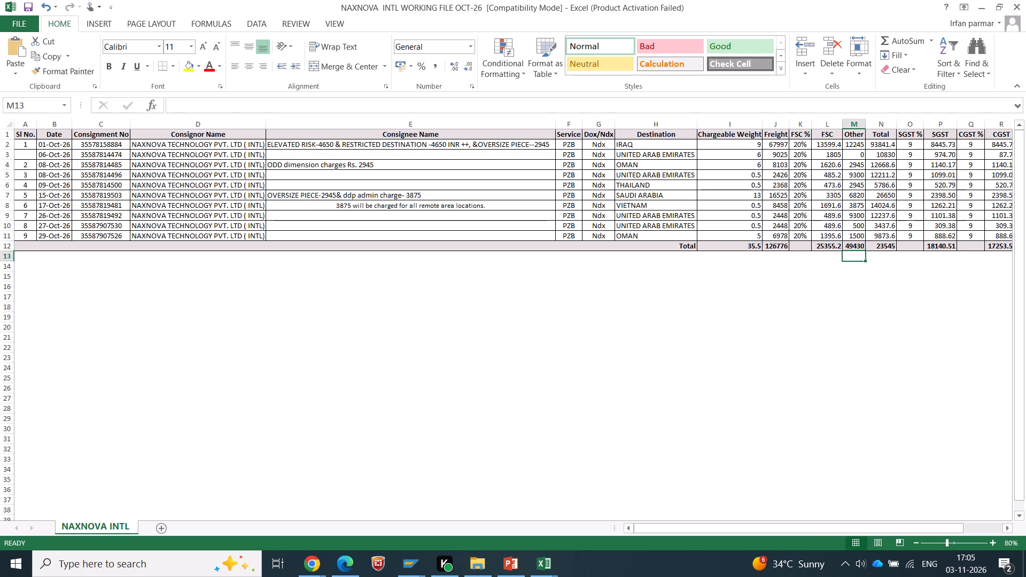
pyautogui.press('Right')
pyautogui.press('Up')
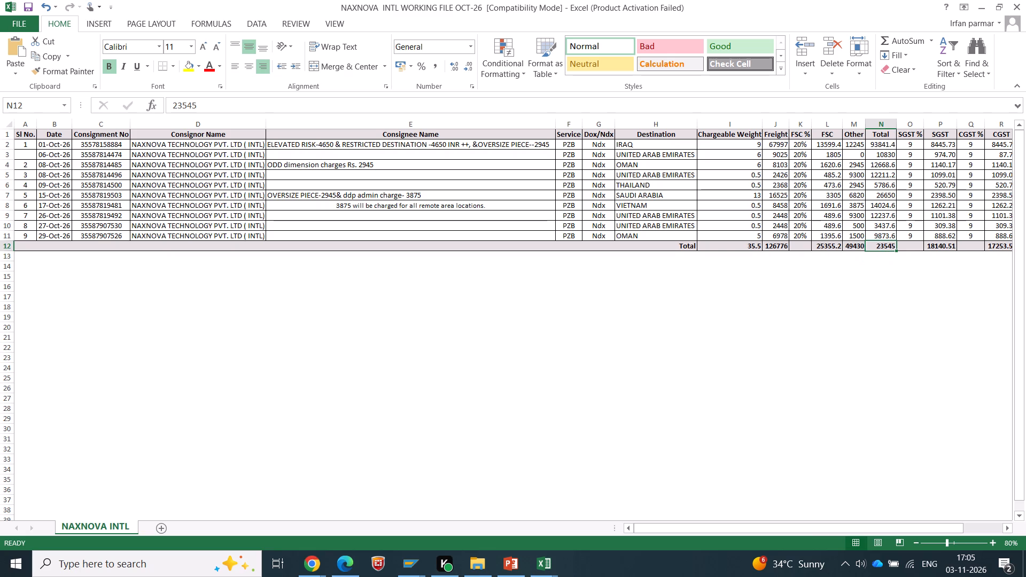
pyautogui.hotkey('alt', '=')
pyautogui.press('Return')
# AutoSum the SGST column in the Total row over rows 2 to 11.
pyautogui.press('Right')
pyautogui.press('Right')
pyautogui.press('Right')
pyautogui.press('Right')
pyautogui.press('Right')
pyautogui.press('Right')
pyautogui.press('Right')
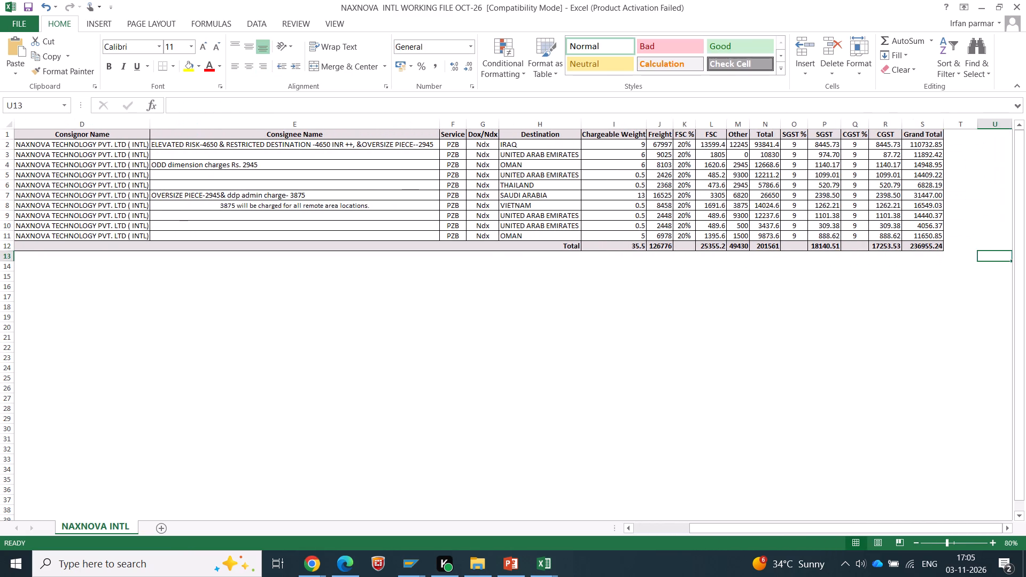
pyautogui.press('Left')
pyautogui.press('Left')
pyautogui.press('Left')
pyautogui.press('Left')
pyautogui.press('Up')
pyautogui.press('Left')
pyautogui.hotkey('alt', '=')
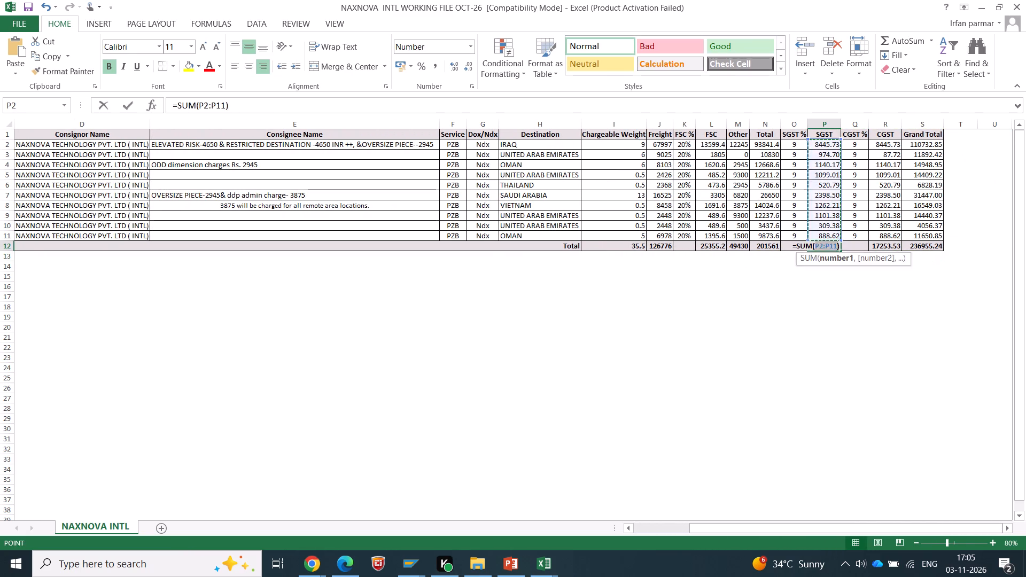
pyautogui.press('Return')
# AutoSum the CGST column in the Total row over rows 2 to 11.
pyautogui.press('Right')
pyautogui.press('Right')
pyautogui.press('Up')
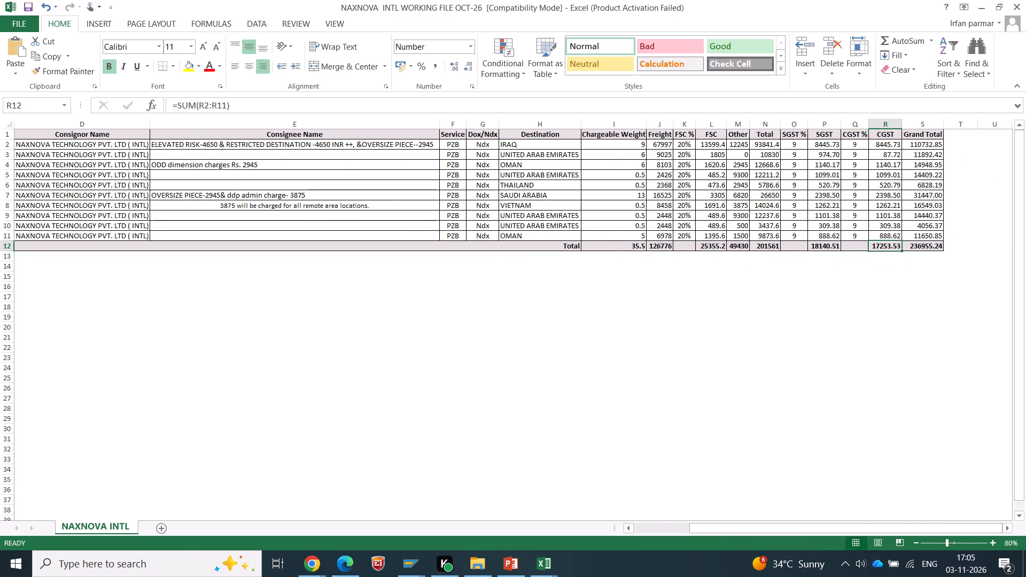
pyautogui.hotkey('alt', '=')
pyautogui.press('Return')
pyautogui.press('Up')
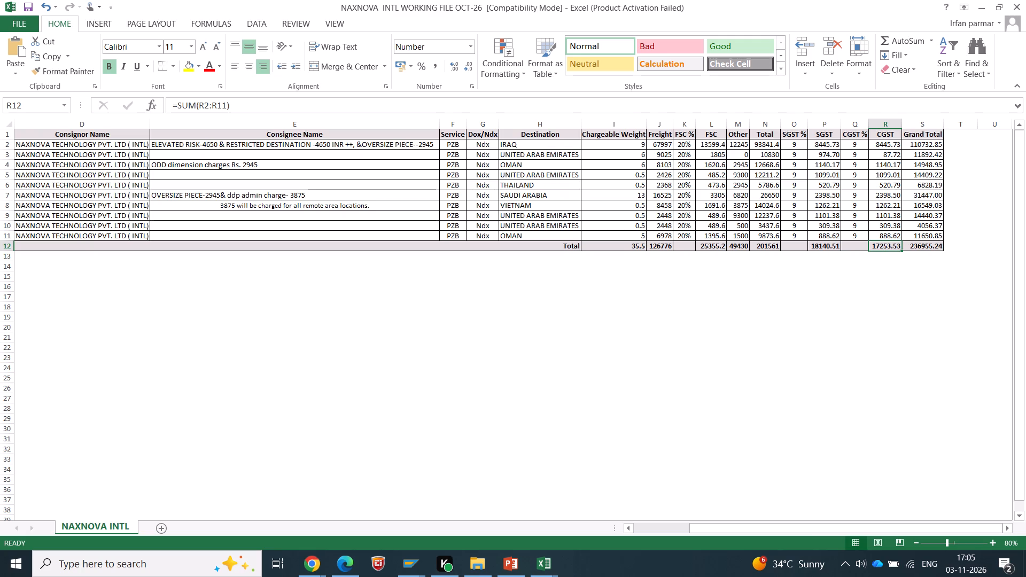
# Enter 205000 in cell N23 below the Total column, copy that number, and check the combined SGST and CGST totals.
pyautogui.click(775, 248)
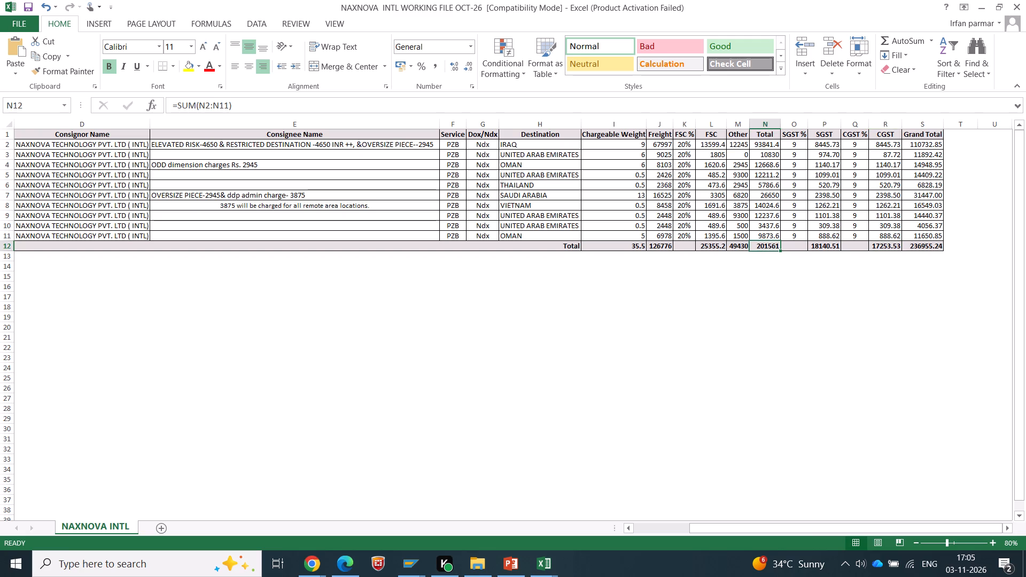
pyautogui.click(764, 361)
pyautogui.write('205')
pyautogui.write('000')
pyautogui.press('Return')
pyautogui.click(775, 358)
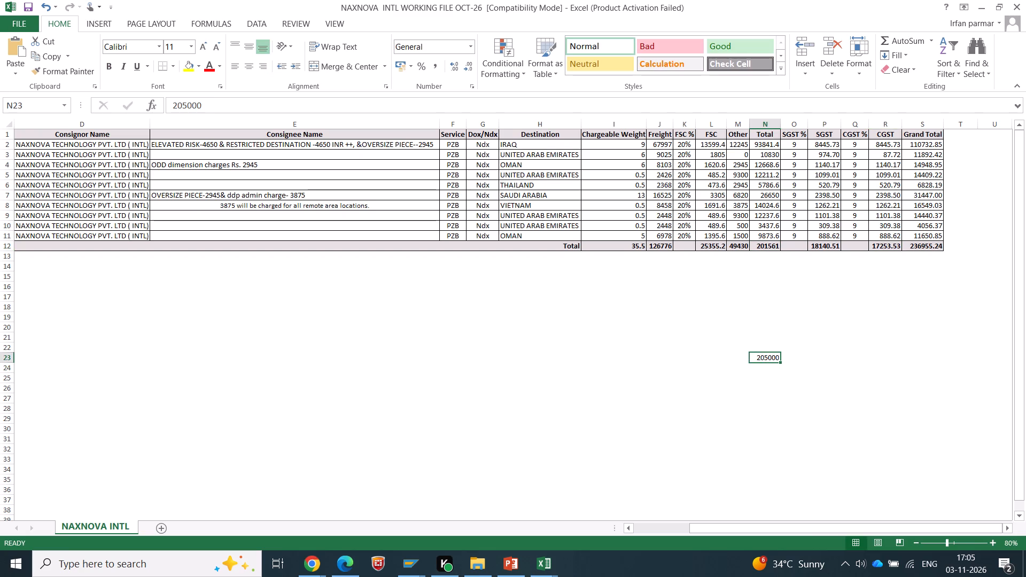
pyautogui.moveTo(211, 105); pyautogui.dragTo(129, 105)
pyautogui.hotkey('ctrl', 'c')
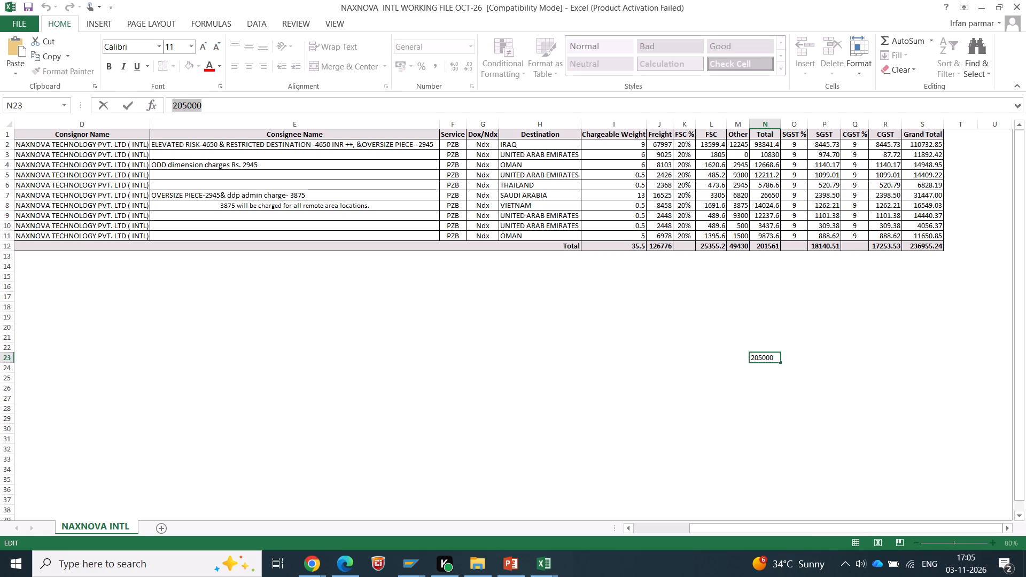
pyautogui.press('Tab')
pyautogui.moveTo(818, 249); pyautogui.dragTo(882, 247)
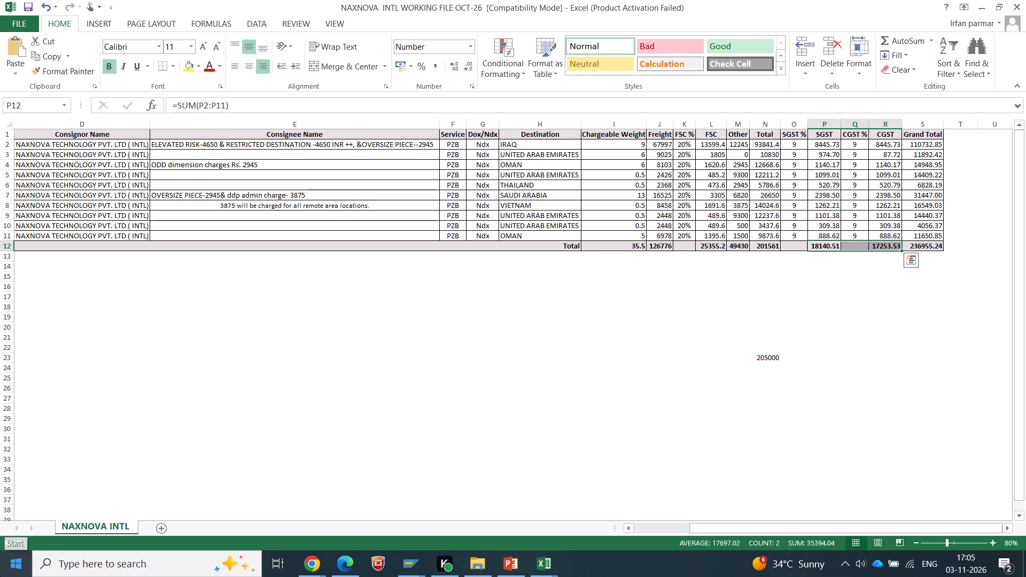
# Switch to the SAP purchase requisition and fill service line 10 with the copied quantity 205000, unit AU and gross price 1.
pyautogui.hotkey('alt', 'Tab')
pyautogui.hotkey('alt', 'Tab')
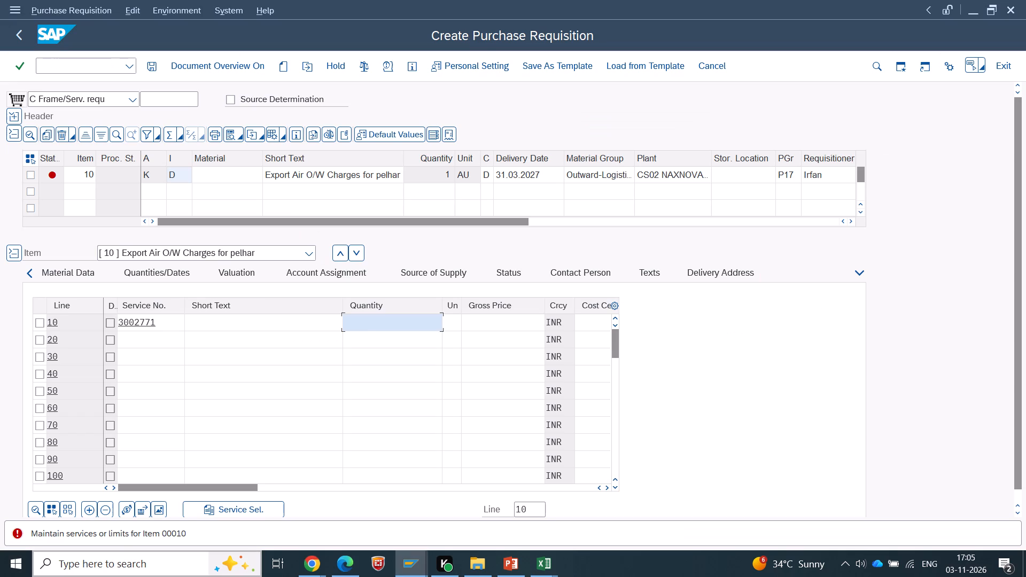
pyautogui.hotkey('ctrl', 'v')
pyautogui.press('Tab')
pyautogui.press('space')
pyautogui.press('Down')
pyautogui.press('Tab')
pyautogui.press('space')
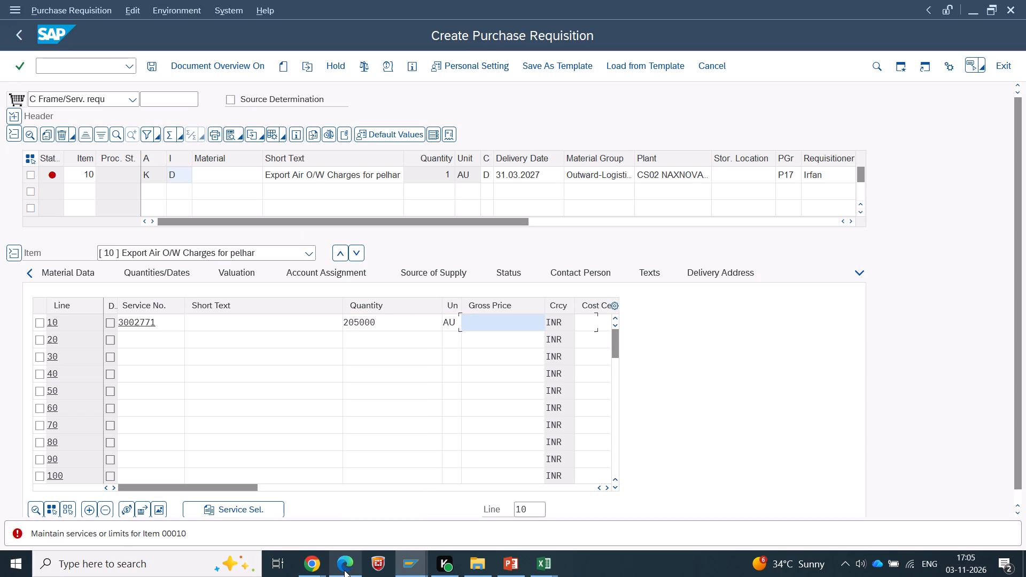
pyautogui.press('Down')
pyautogui.press('Tab')
# Set service line 10's cost center to 110325 and submit the line for account assignment.
pyautogui.press('Tab')
pyautogui.hotkey('shift', 'Tab')
pyautogui.press('space')
pyautogui.press('Down')
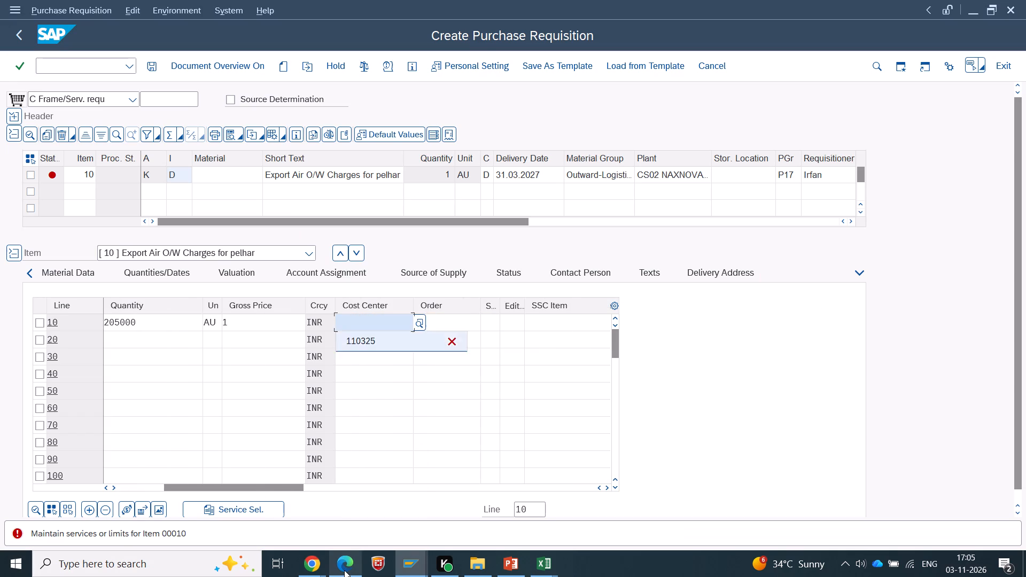
pyautogui.press('Return')
pyautogui.press('Return')
pyautogui.press('Return')
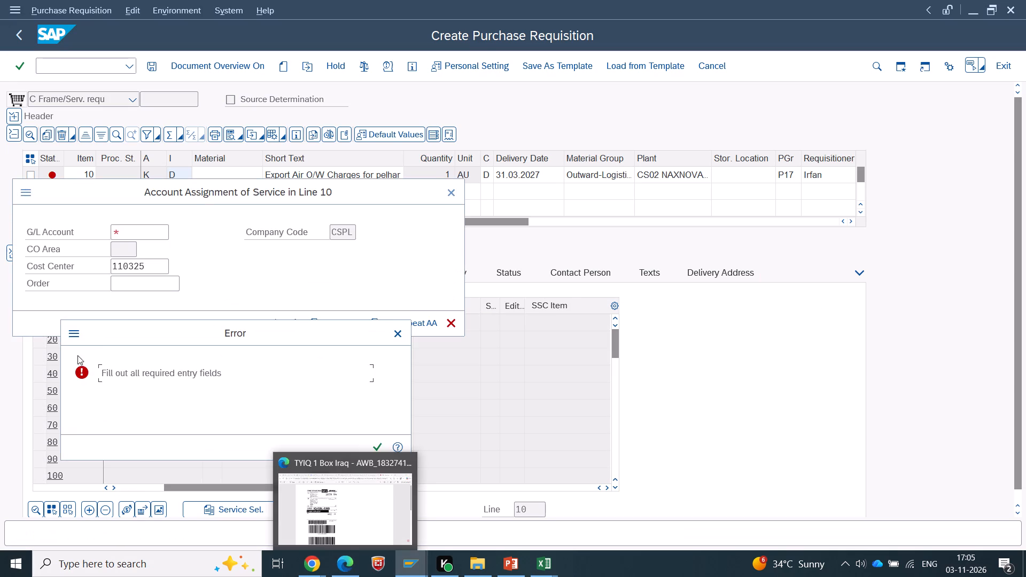
pyautogui.press('Return')
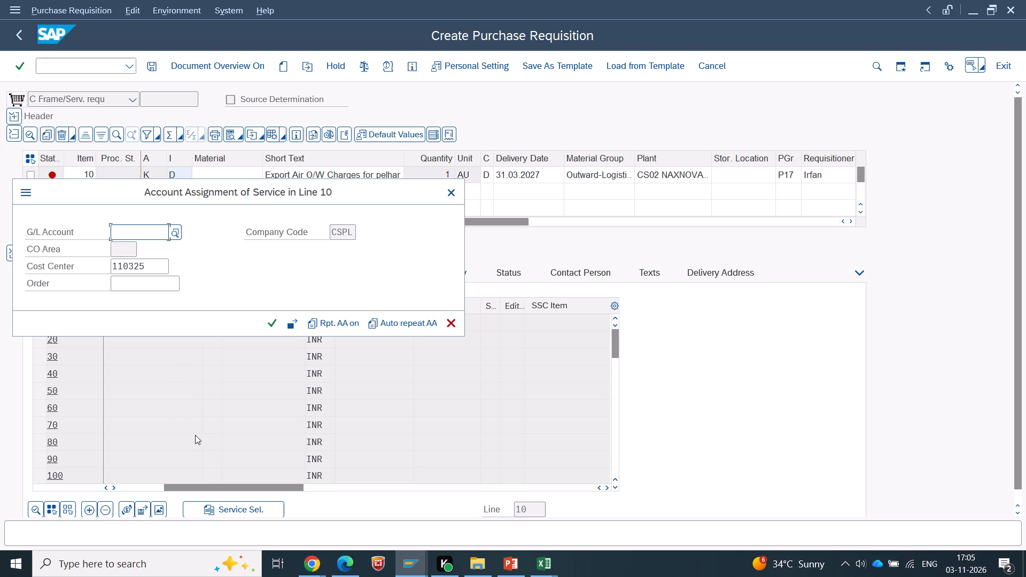
# Complete the account assignment of service line 10 with cost center 110325 and return to the requisition item.
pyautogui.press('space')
pyautogui.click(141, 248)
pyautogui.press('Return')
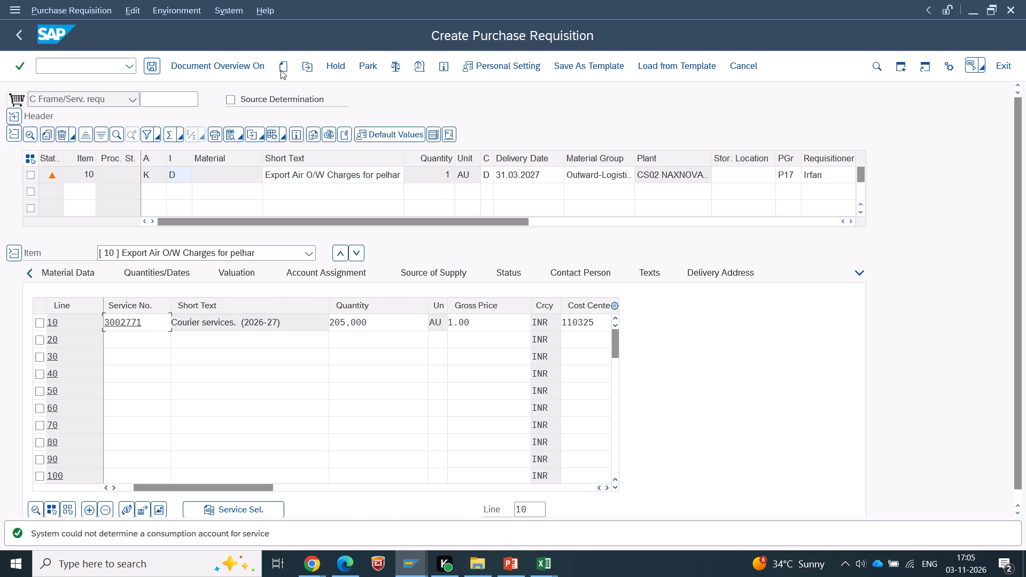
# Switch from the SAP purchase requisition to the NAXNOVA INTL working file in Excel.
pyautogui.hotkey('alt', 'Tab')
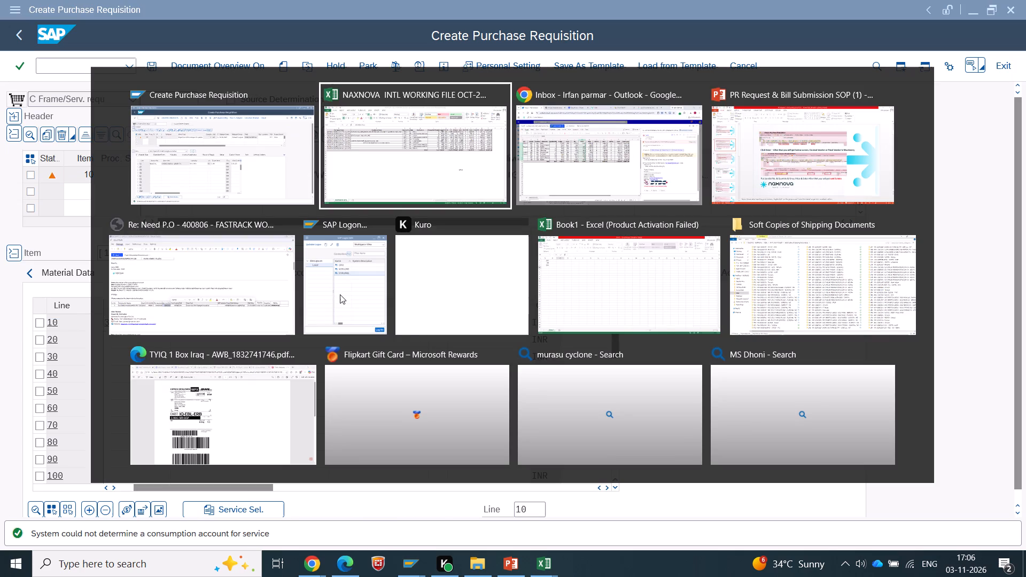
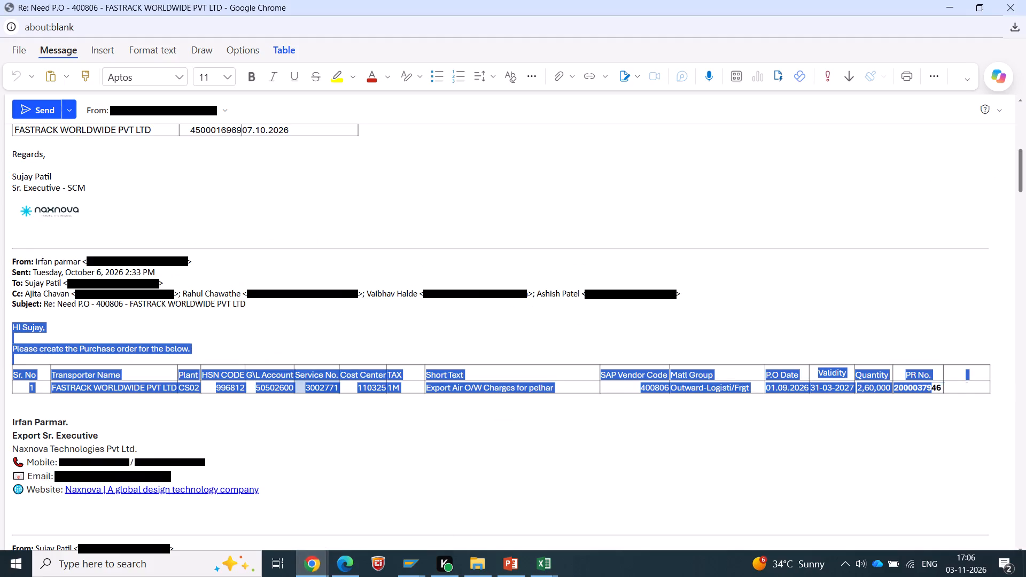
# Copy the greeting, purchase order request and details table from the October 6 email into the top of the FASTRACK reply.
pyautogui.moveTo(928, 384); pyautogui.dragTo(996, 392)
pyautogui.hotkey('ctrl', 'c')
pyautogui.scroll(14, 56, 254)
pyautogui.click(27, 245)
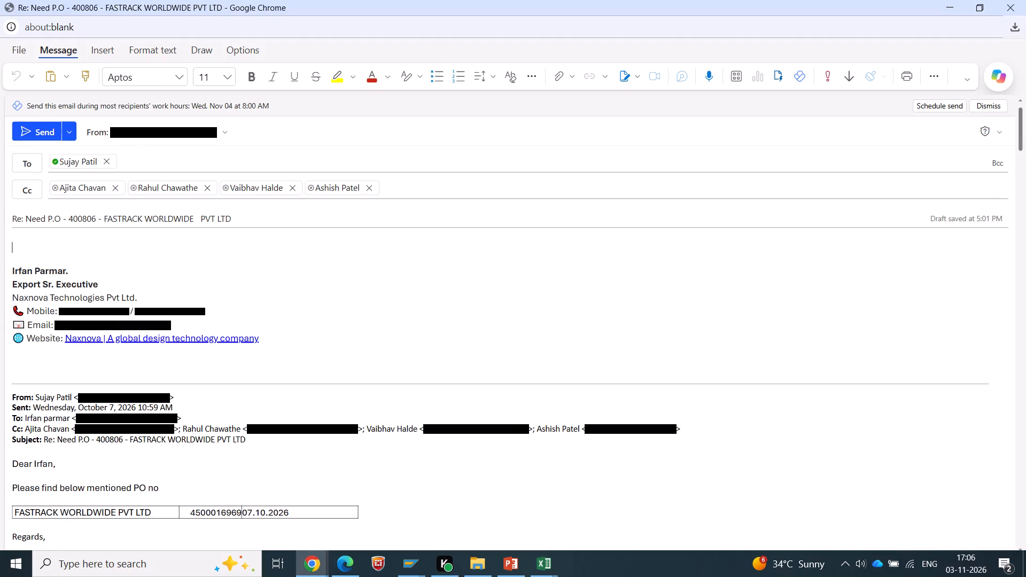
pyautogui.hotkey('ctrl', 'v')
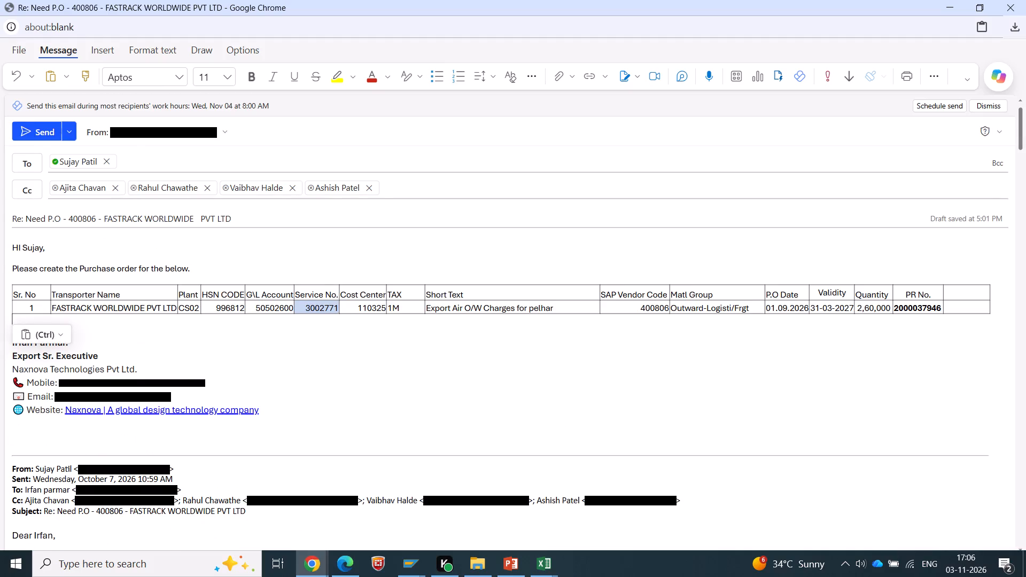
# Change the Quantity in the pasted FASTRACK table row to 2,05,000.
pyautogui.click(829, 305)
pyautogui.press('Tab')
pyautogui.click(861, 305)
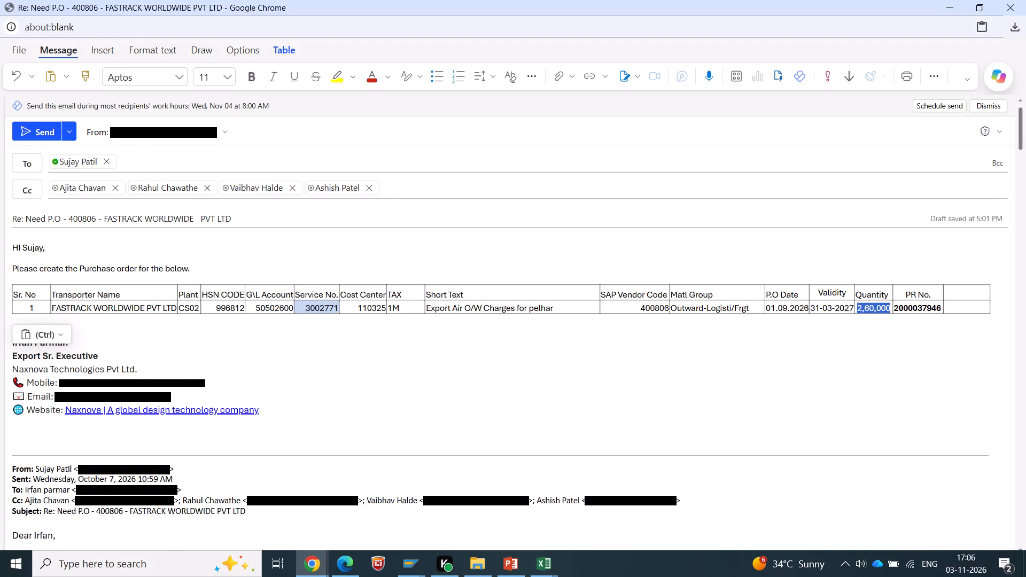
pyautogui.click(869, 305)
pyautogui.press('Right')
pyautogui.hotkey('shift', 'Left')
pyautogui.hotkey('shift', 'Left')
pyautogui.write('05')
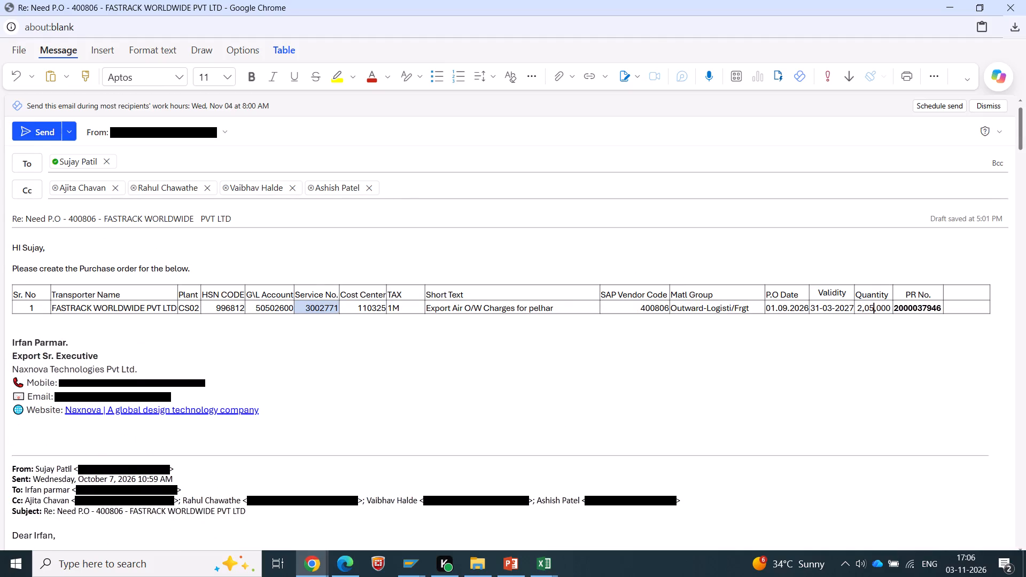
# Switch to the Excel workbook NAXNOVA INTL WORKING FILE OCT-26.
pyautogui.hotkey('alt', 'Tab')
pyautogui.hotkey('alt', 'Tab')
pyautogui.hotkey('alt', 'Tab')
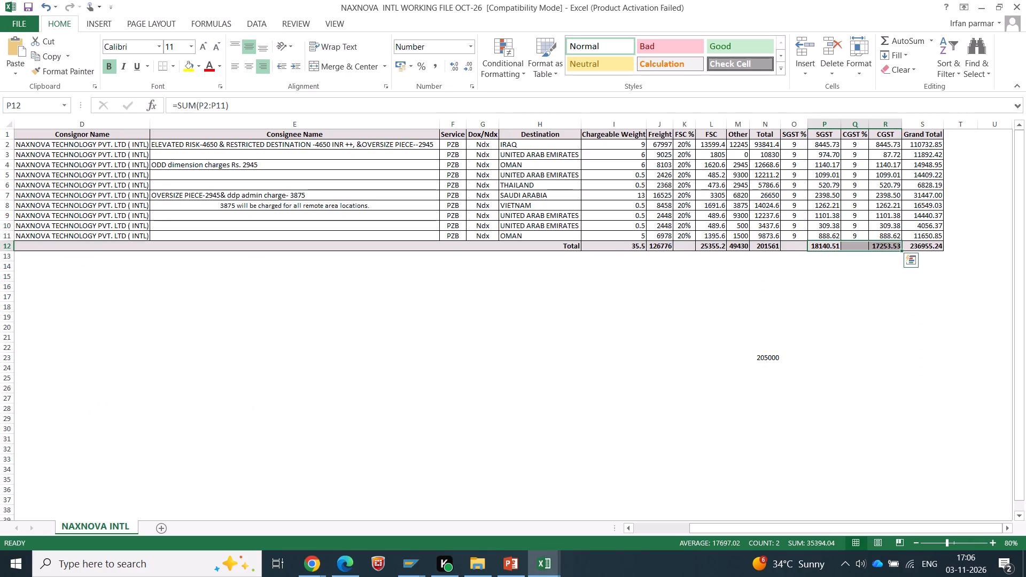
# AutoSum the Grand Total column in the Total row over rows 2 to 11.
pyautogui.scroll(1, 896, 280)
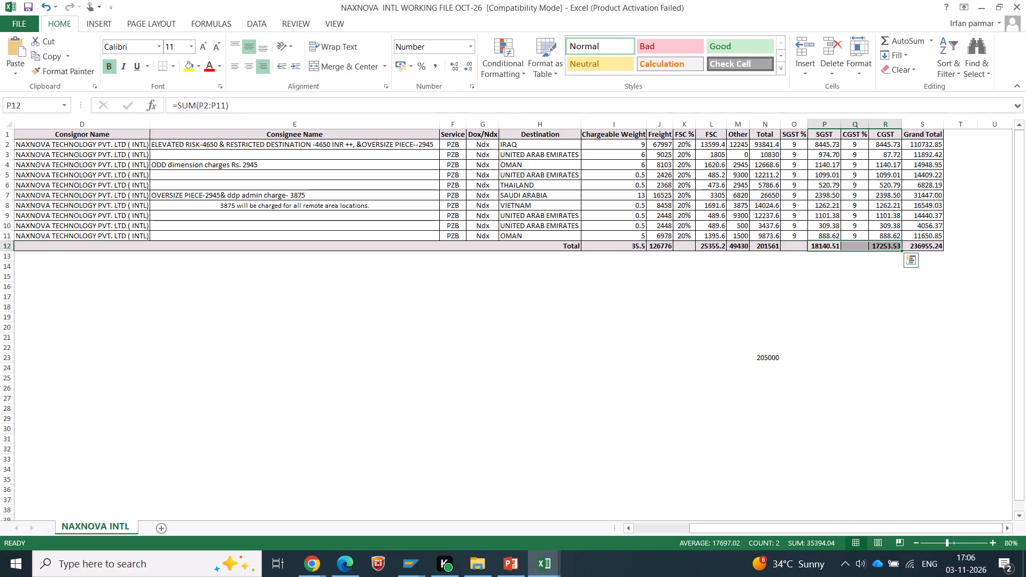
pyautogui.click(918, 246)
pyautogui.hotkey('alt', '=')
pyautogui.press('Return')
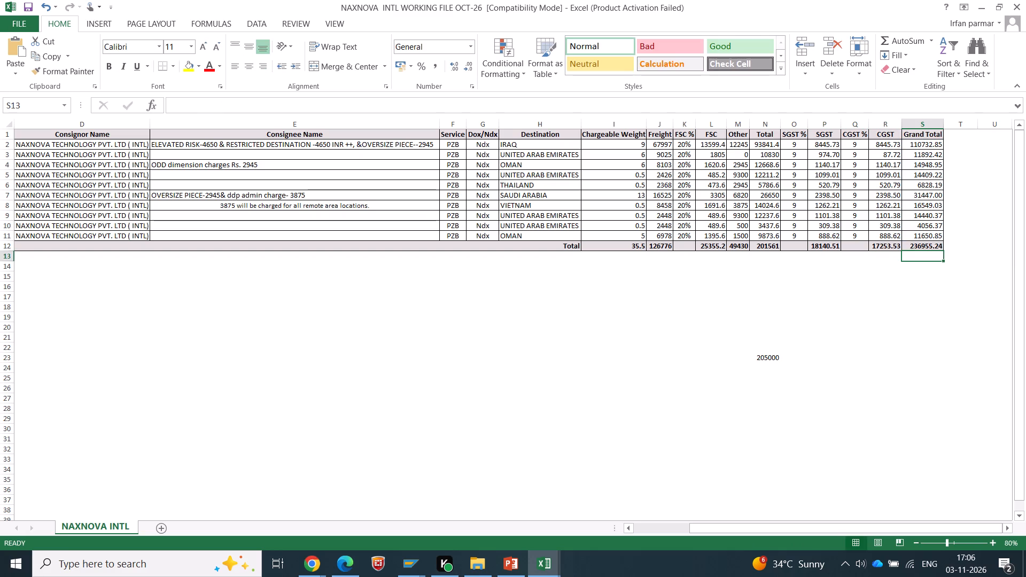
# Re-enter the Total formula in cell N2 as the sum of Freight, FSC and Other, +J2+L2+M2.
pyautogui.click(773, 244)
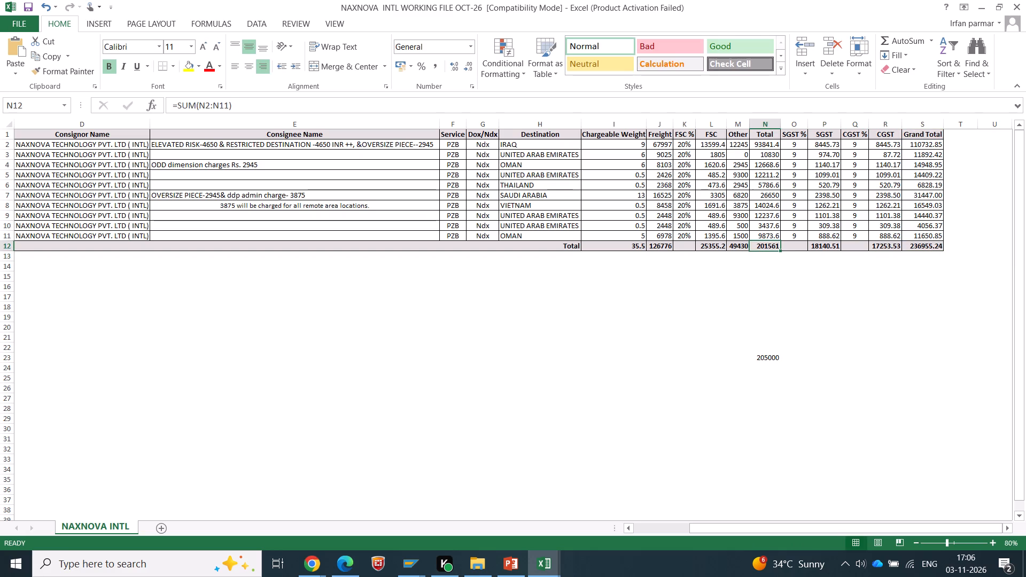
pyautogui.click(762, 141)
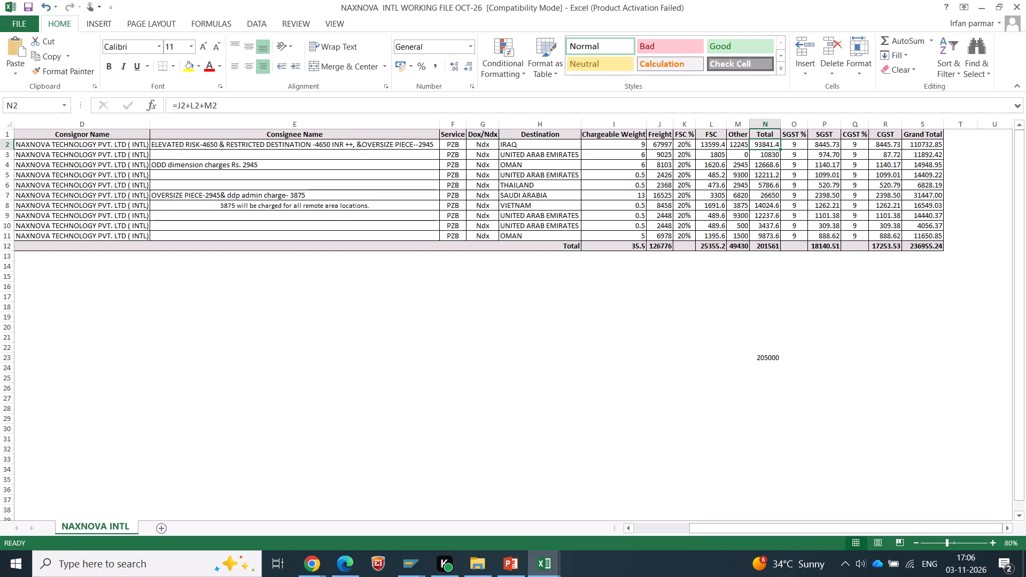
pyautogui.press('+')
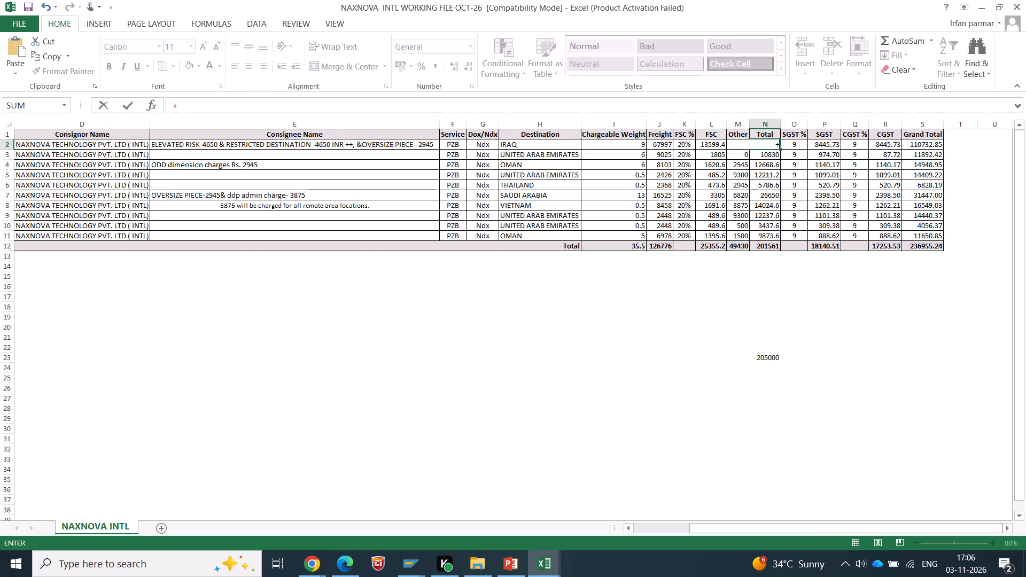
pyautogui.press('Escape')
pyautogui.press('+')
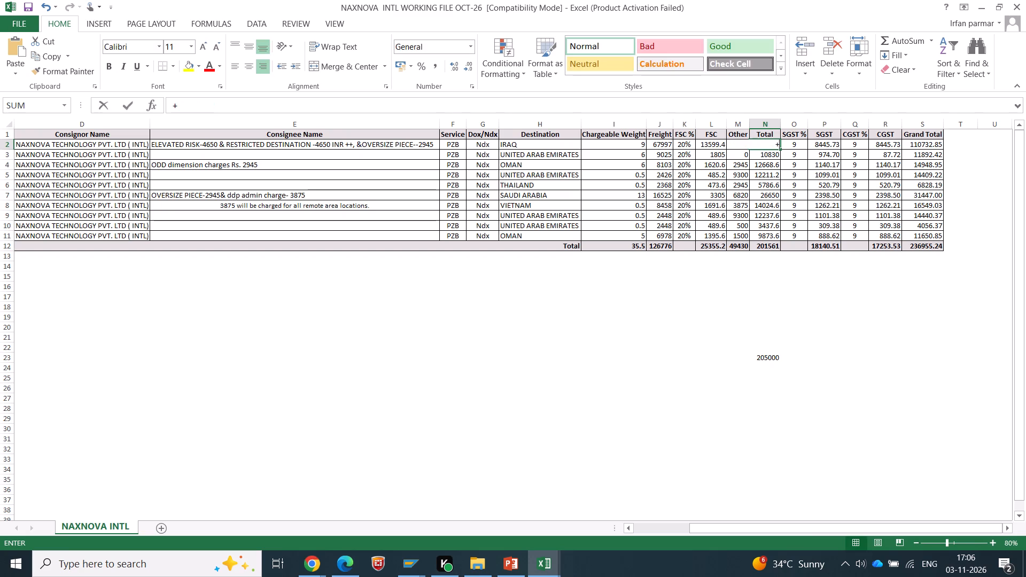
pyautogui.press('Left')
pyautogui.press('Left')
pyautogui.press('Left')
pyautogui.press('Left')
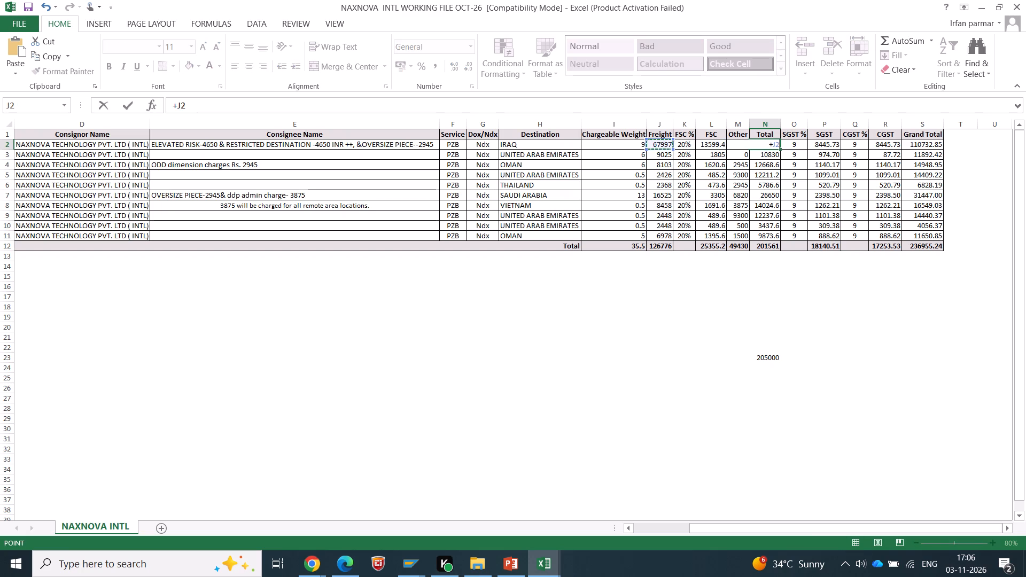
pyautogui.hotkey('shift', '+')
pyautogui.press('Left')
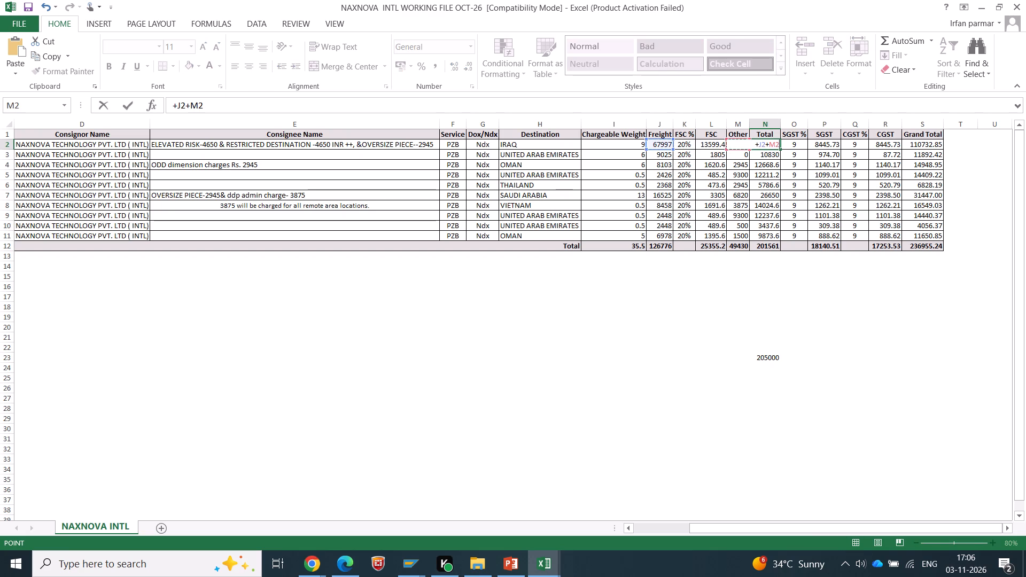
pyautogui.press('Left')
pyautogui.press('+')
pyautogui.press('Left')
pyautogui.press('Return')
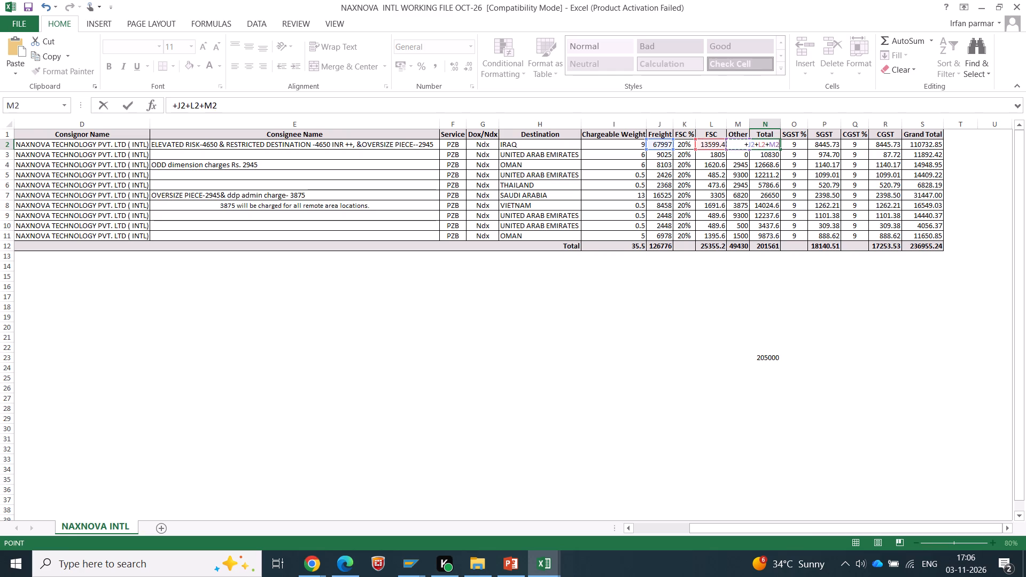
# Copy the formula in N2 down the Total column through row 11.
pyautogui.press('Up')
pyautogui.hotkey('ctrl', 'c')
pyautogui.hotkey('shift', 'Down')
pyautogui.hotkey('shift', 'Down')
pyautogui.hotkey('shift', 'Down')
pyautogui.hotkey('shift', 'Down')
pyautogui.hotkey('shift', 'Down')
pyautogui.hotkey('shift', 'Down')
pyautogui.hotkey('shift', 'Down')
pyautogui.hotkey('shift', 'Down')
pyautogui.hotkey('shift', 'Down')
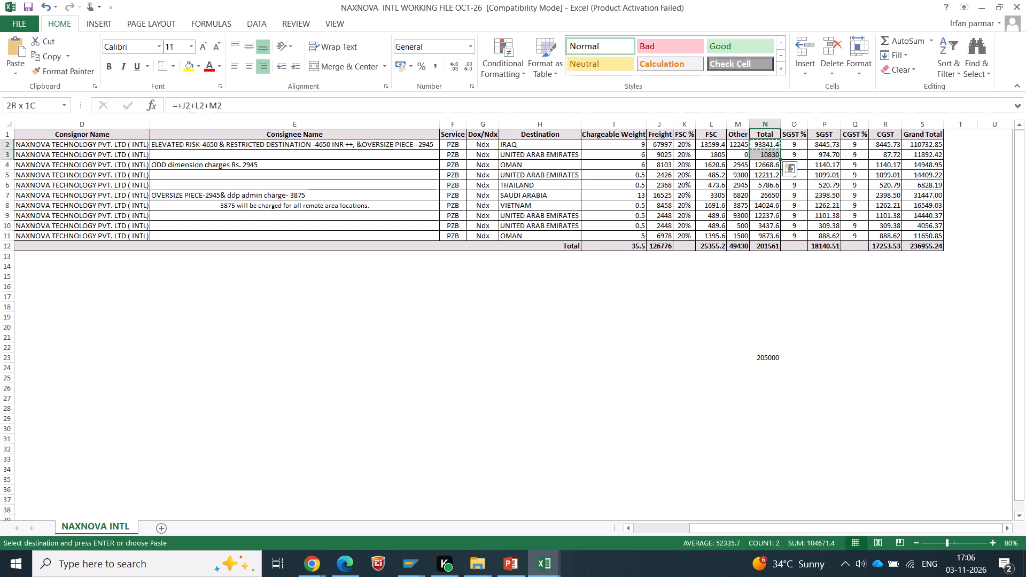
pyautogui.press('Return')
pyautogui.press('Down')
pyautogui.press('Down')
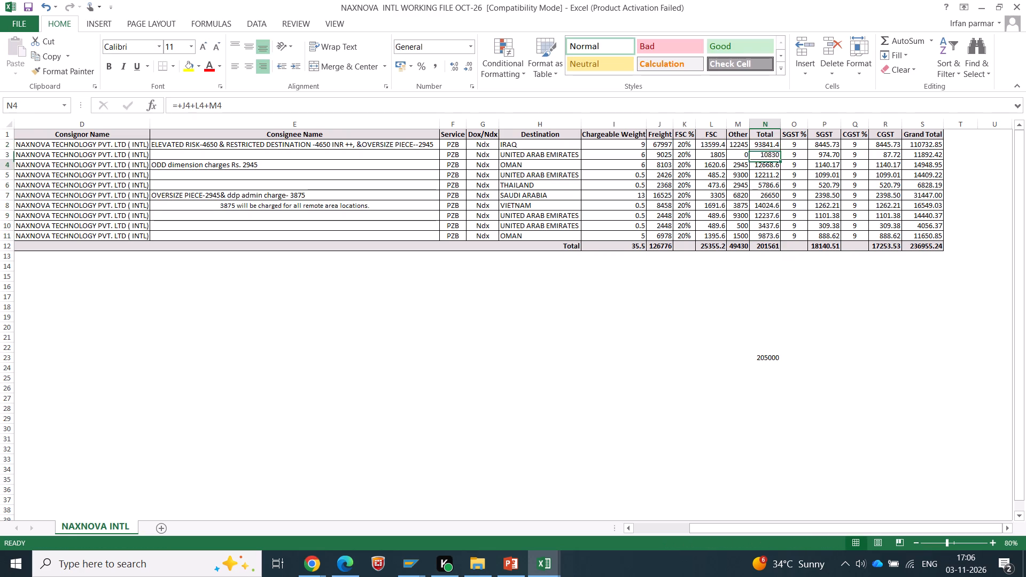
# Check the Total column from row 2 to row 12, including the copied row formulas.
pyautogui.press('Up')
pyautogui.press('Up')
pyautogui.hotkey('shift', 'Down')
pyautogui.hotkey('shift', 'Down')
pyautogui.hotkey('shift', 'Down')
pyautogui.hotkey('shift', 'Down')
pyautogui.hotkey('shift', 'Down')
pyautogui.hotkey('shift', 'Down')
pyautogui.hotkey('shift', 'Down')
pyautogui.hotkey('shift', 'Down')
pyautogui.hotkey('shift', 'Down')
pyautogui.hotkey('shift', 'Down')
pyautogui.hotkey('shift', 'Up')
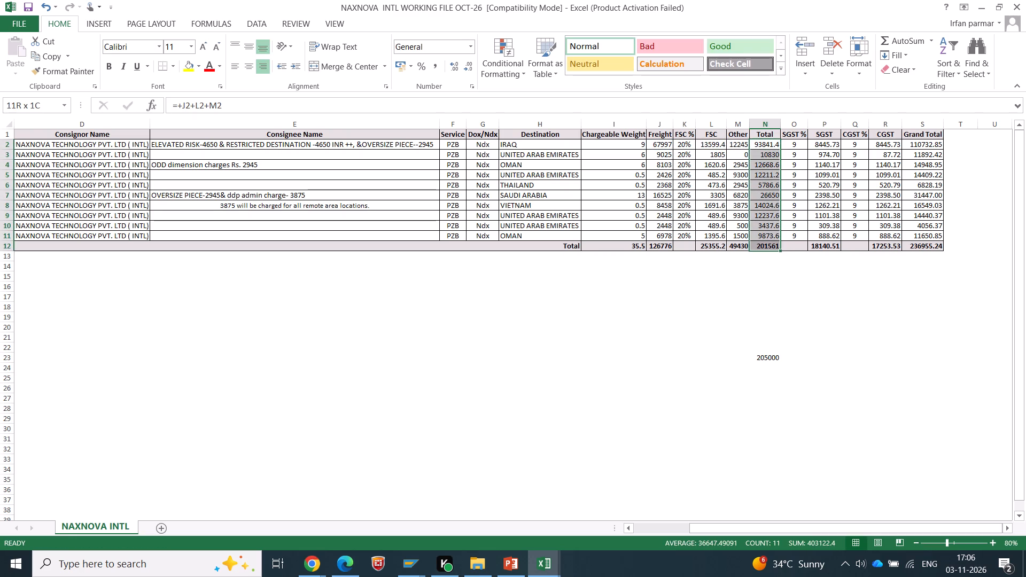
pyautogui.press('Down')
pyautogui.press('Down')
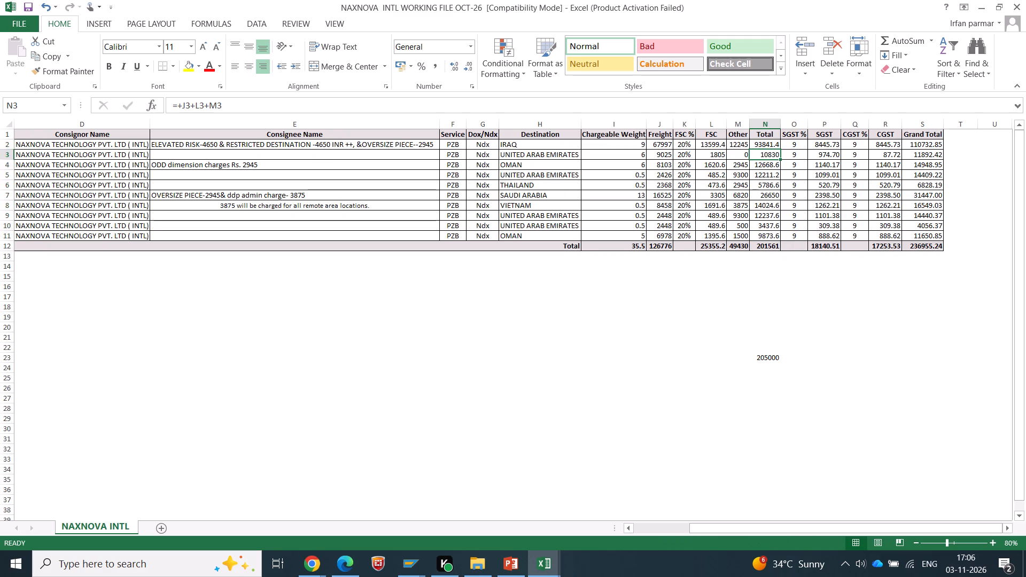
# Switch to the SAP purchase requisition for Export Air O/W Charges for pelhar and save it.
pyautogui.hotkey('alt', 'Tab')
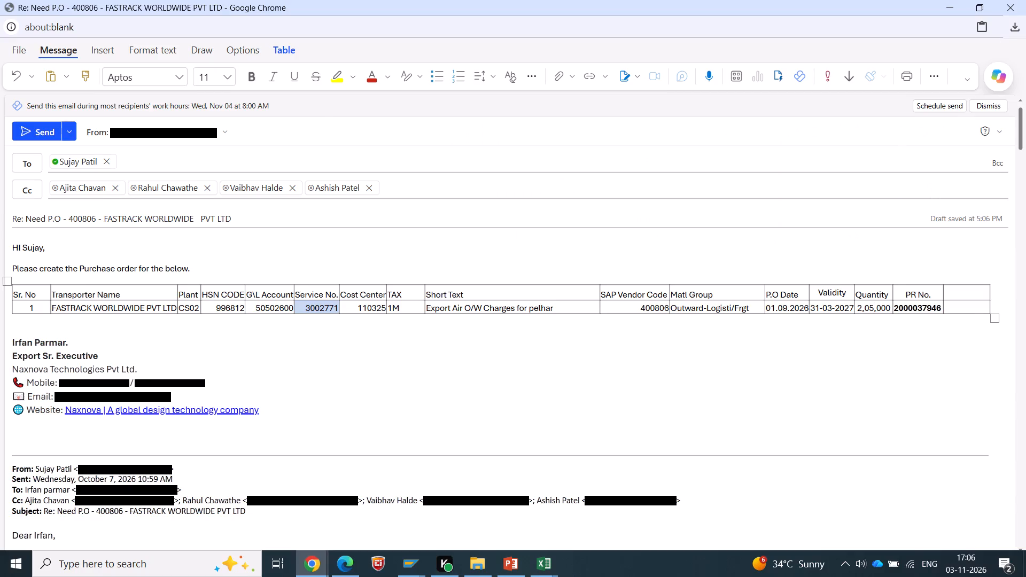
pyautogui.hotkey('alt', 'Tab')
pyautogui.hotkey('alt', 'Tab')
pyautogui.hotkey('alt', 'Tab')
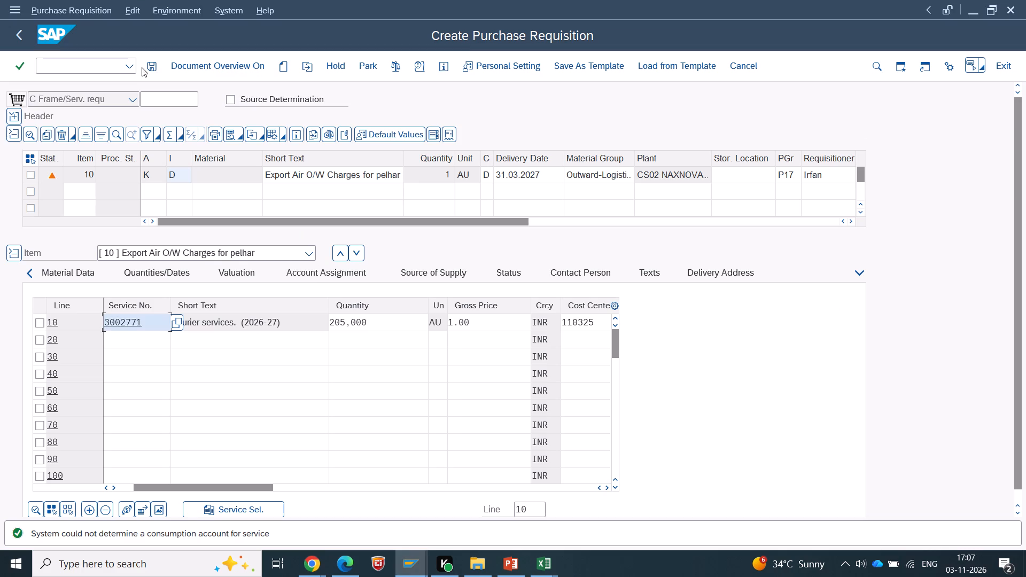
pyautogui.click(150, 67)
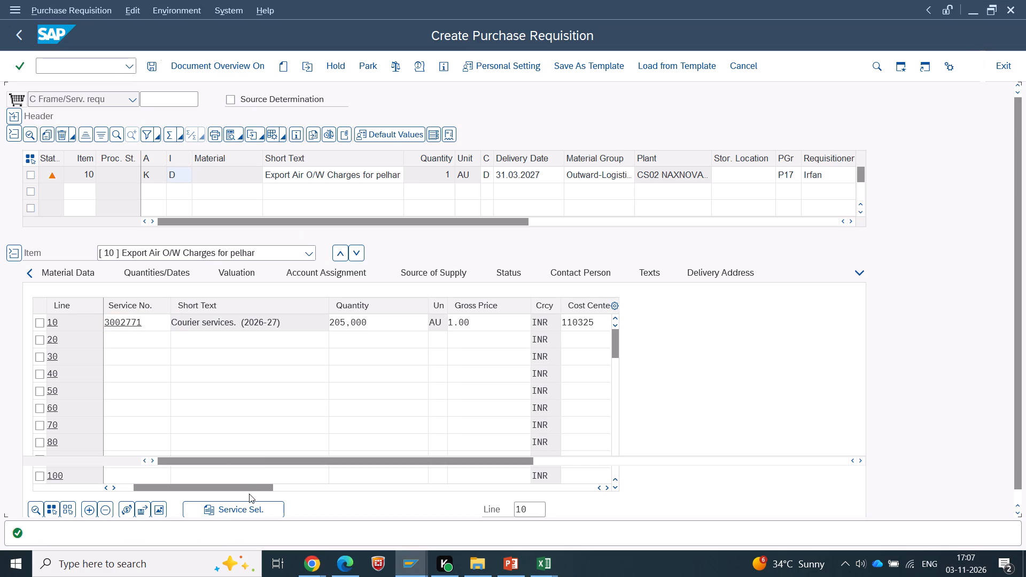
# Open the creation message's details and copy the new purchase requisition number.
pyautogui.doubleClick(144, 533)
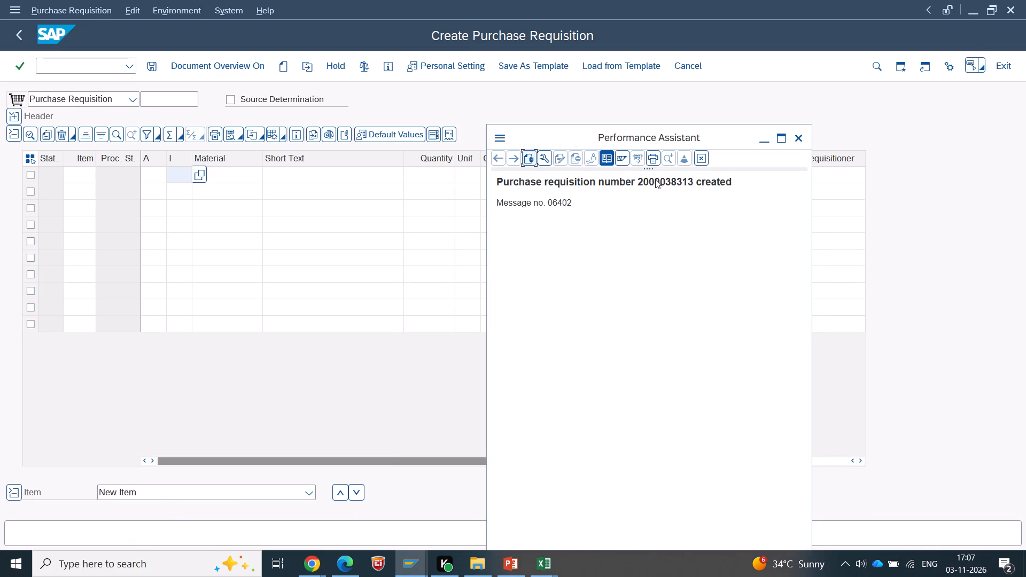
pyautogui.doubleClick(656, 182)
pyautogui.click(407, 562)
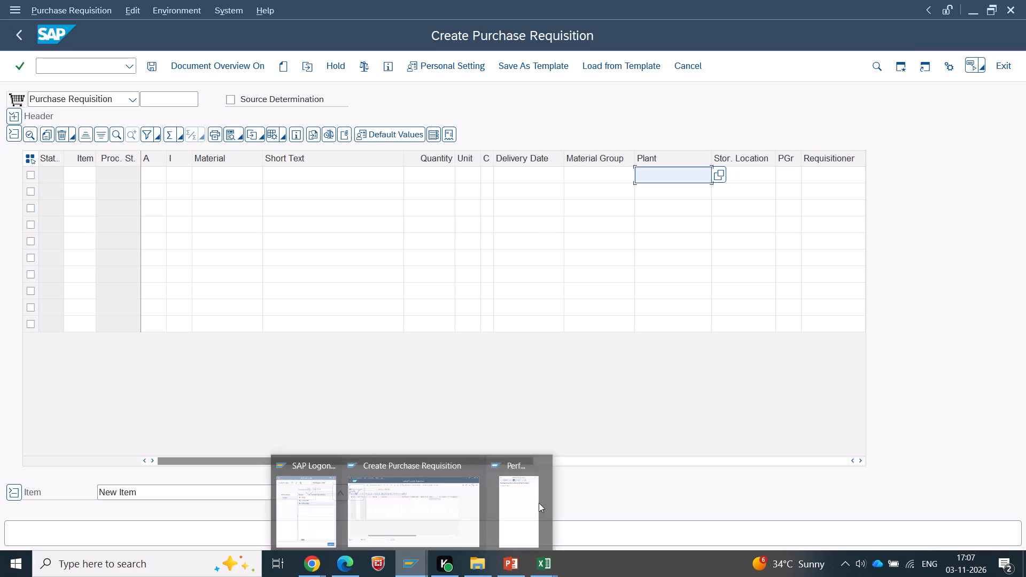
pyautogui.click(539, 502)
pyautogui.doubleClick(664, 179)
pyautogui.hotkey('ctrl', 'c')
pyautogui.hotkey('ctrl', 'c')
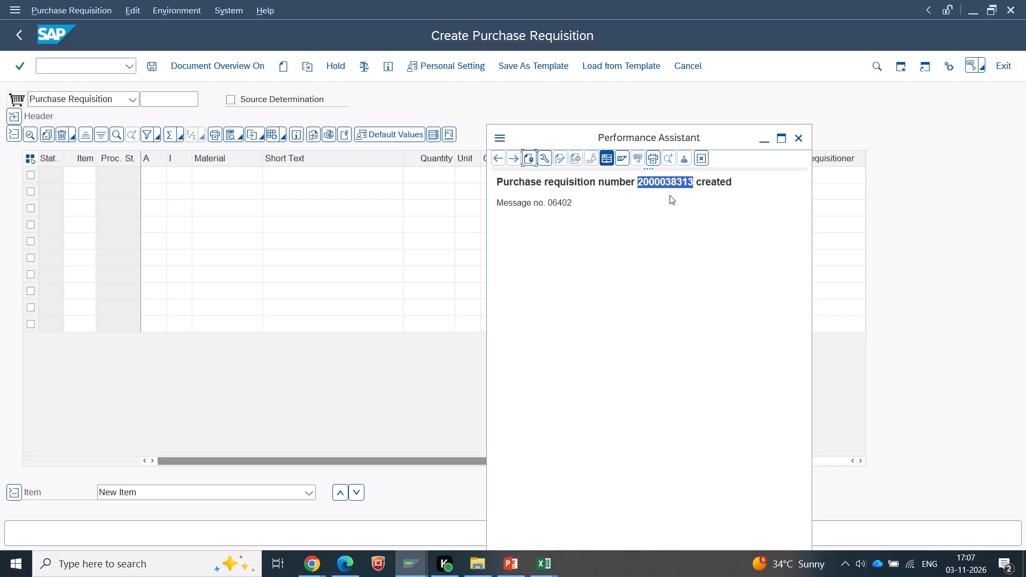
pyautogui.hotkey('ctrl', 'c')
pyautogui.click(648, 307)
pyautogui.hotkey('alt', 'Tab')
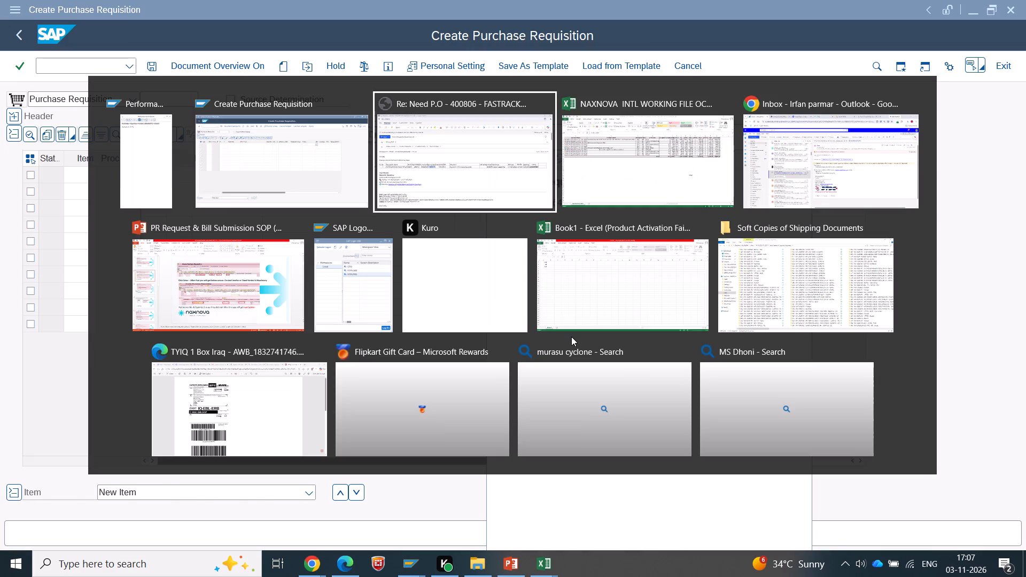
pyautogui.hotkey('alt', 'Tab')
pyautogui.click(642, 309)
pyautogui.press('Tab')
pyautogui.press('Tab')
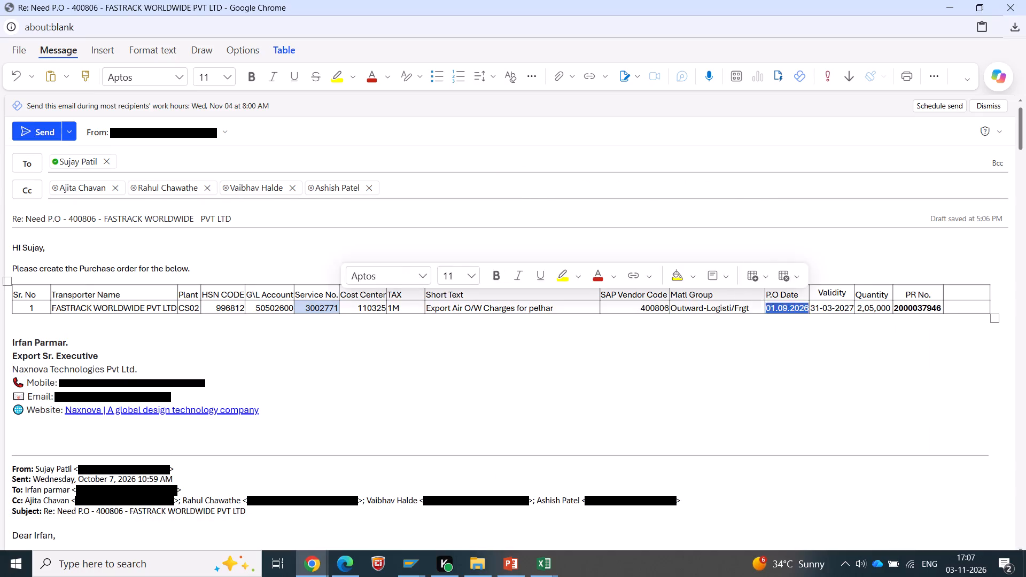
pyautogui.press('Tab')
pyautogui.press('Tab')
pyautogui.press('Tab')
pyautogui.hotkey('ctrl', 'v')
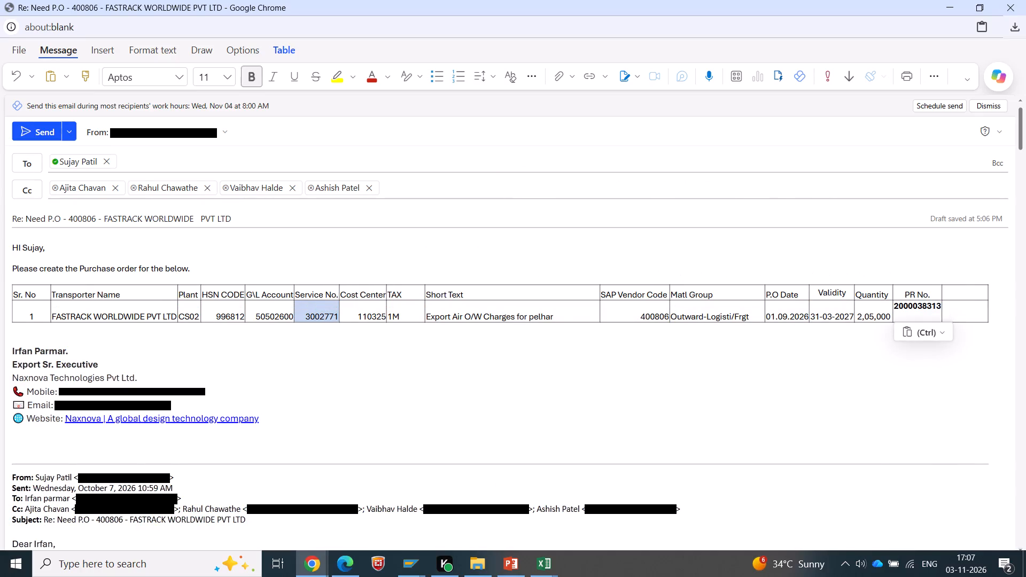
pyautogui.press('BackSpace')
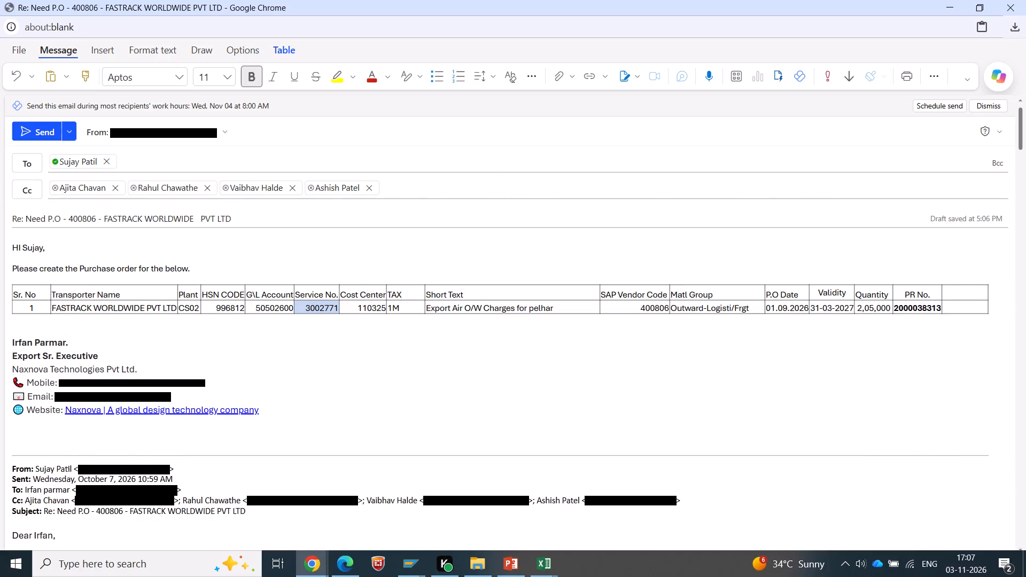
# Send the completed reply requesting the purchase order for FASTRACK WORLDWIDE PVT LTD.
pyautogui.scroll(5, 206, 270)
pyautogui.click(40, 134)
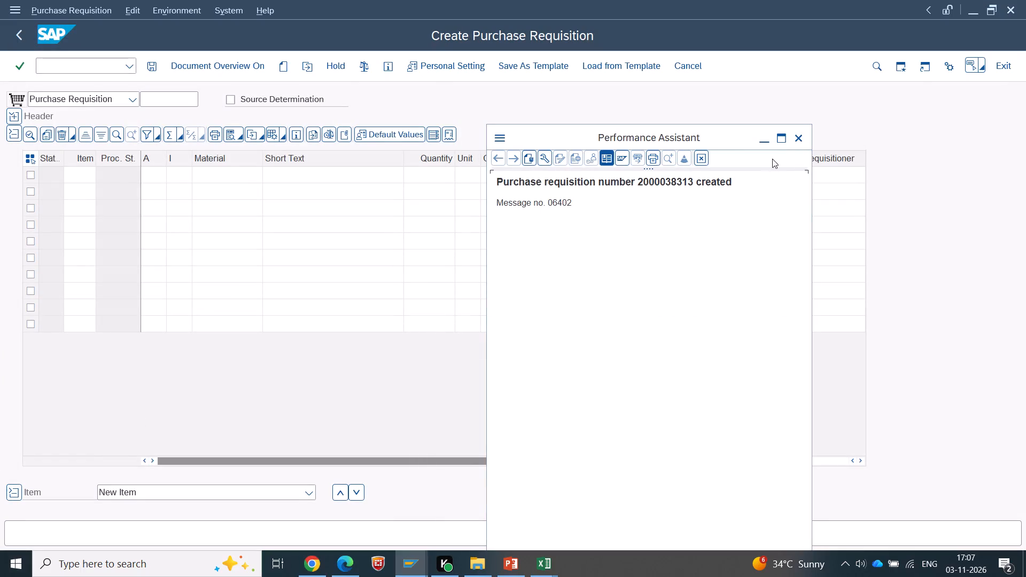
# Close the Performance Assistant window in SAP.
pyautogui.click(801, 141)
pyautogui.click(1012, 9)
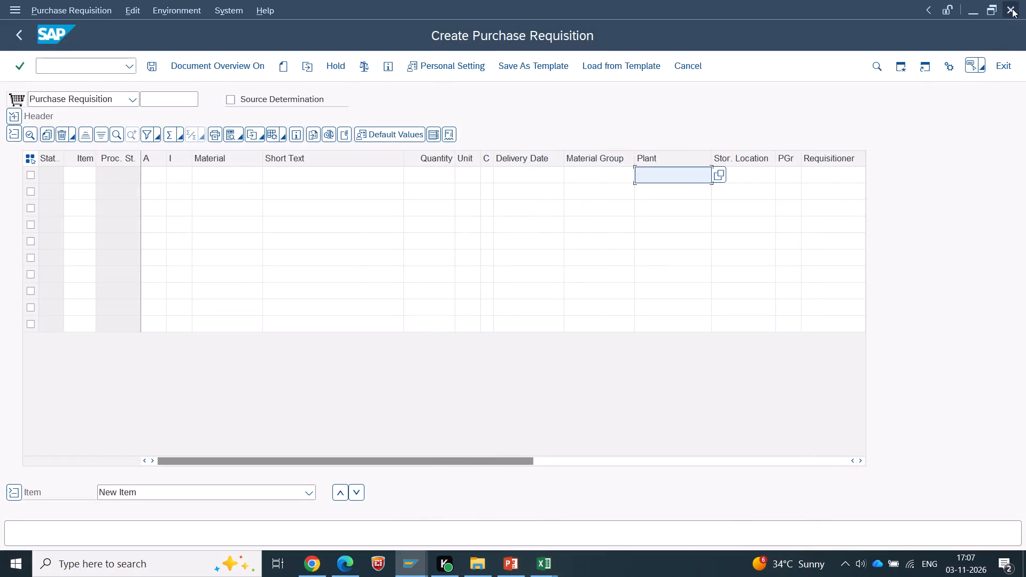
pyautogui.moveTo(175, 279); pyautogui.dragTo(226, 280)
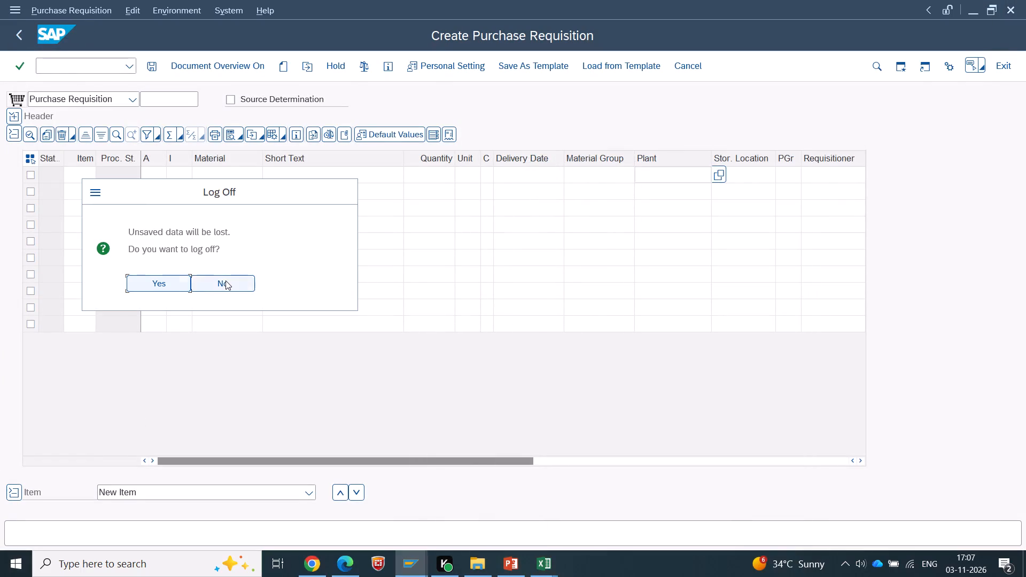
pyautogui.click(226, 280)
# Switch to the NAXNOVA INTL WORKING FILE OCT-26 workbook and close it, saving its changes in the current file format.
pyautogui.click(546, 566)
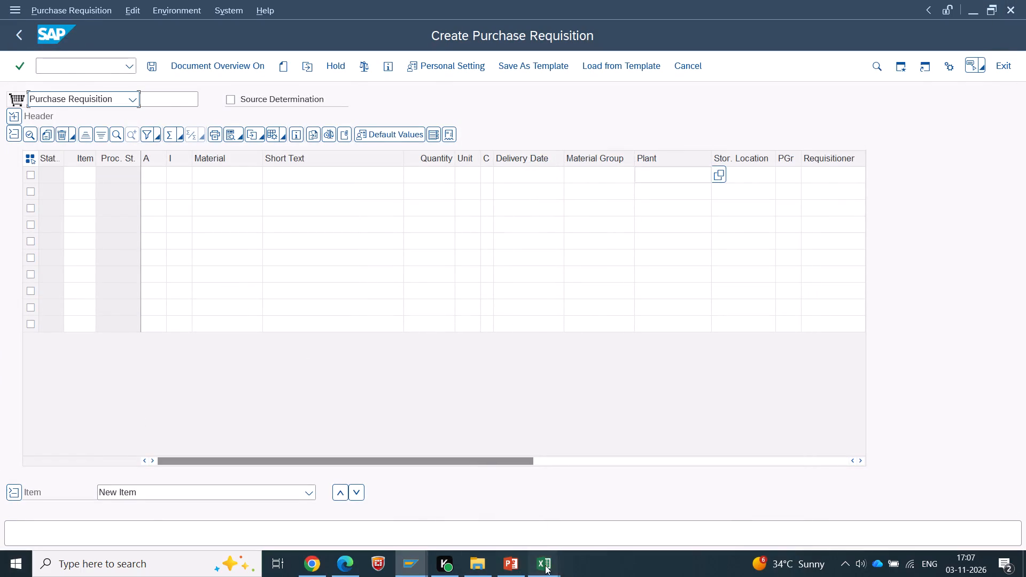
pyautogui.click(594, 519)
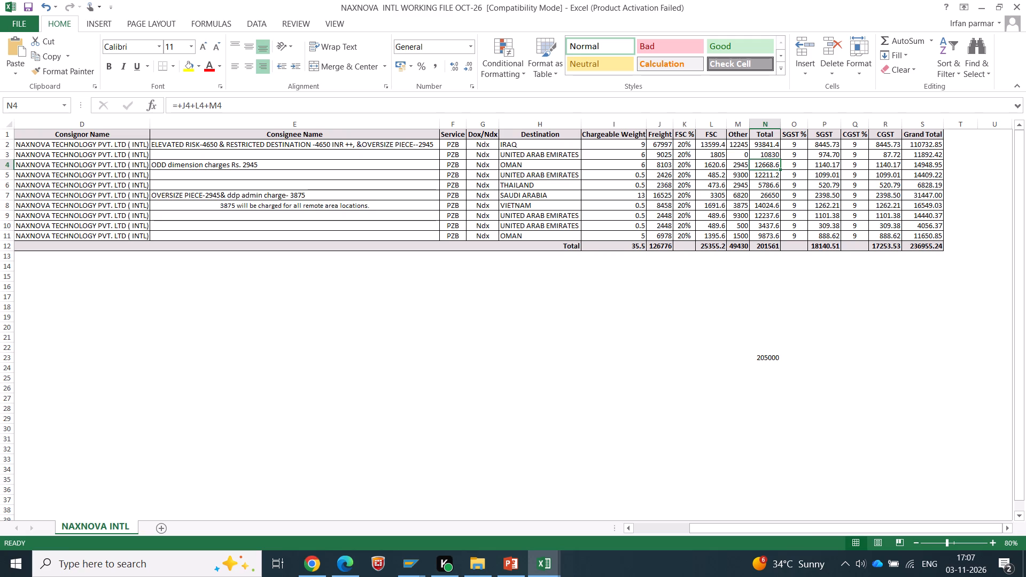
pyautogui.click(1023, 5)
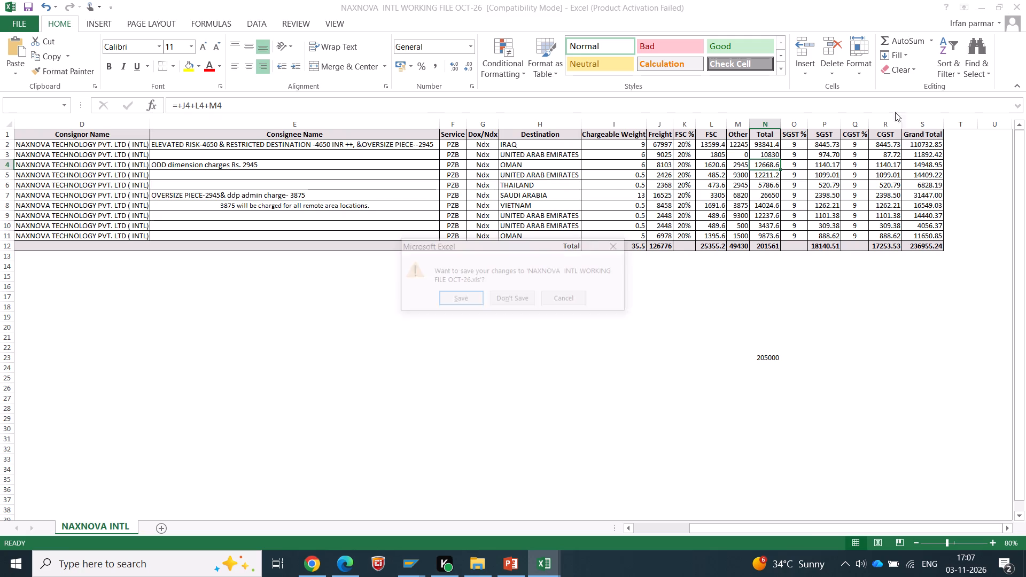
pyautogui.click(454, 301)
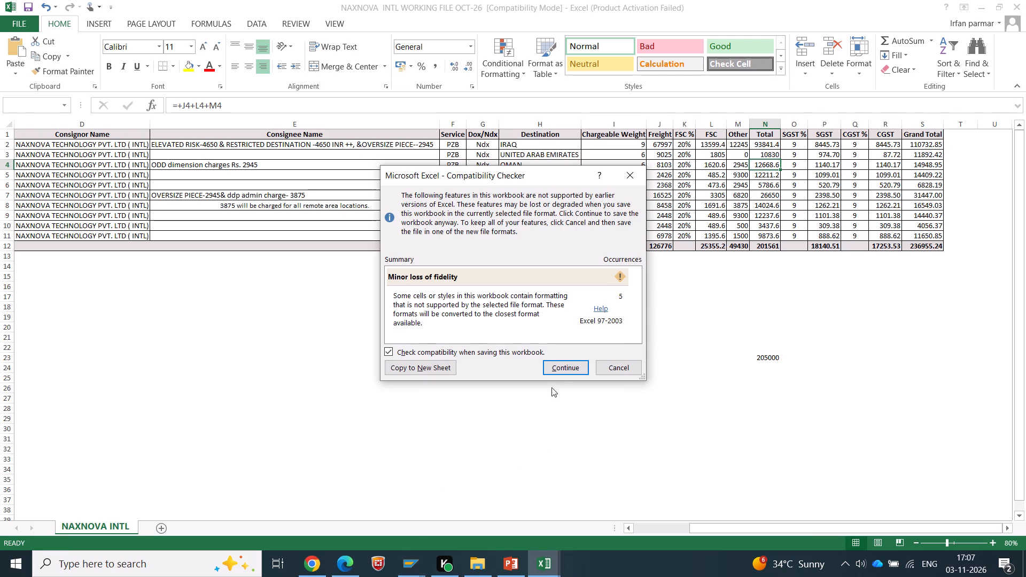
pyautogui.click(563, 366)
# Delete the NAXNOVA INTL WORKING FILE OCT-26 workbook from the Downloads folder in File Explorer.
pyautogui.click(478, 564)
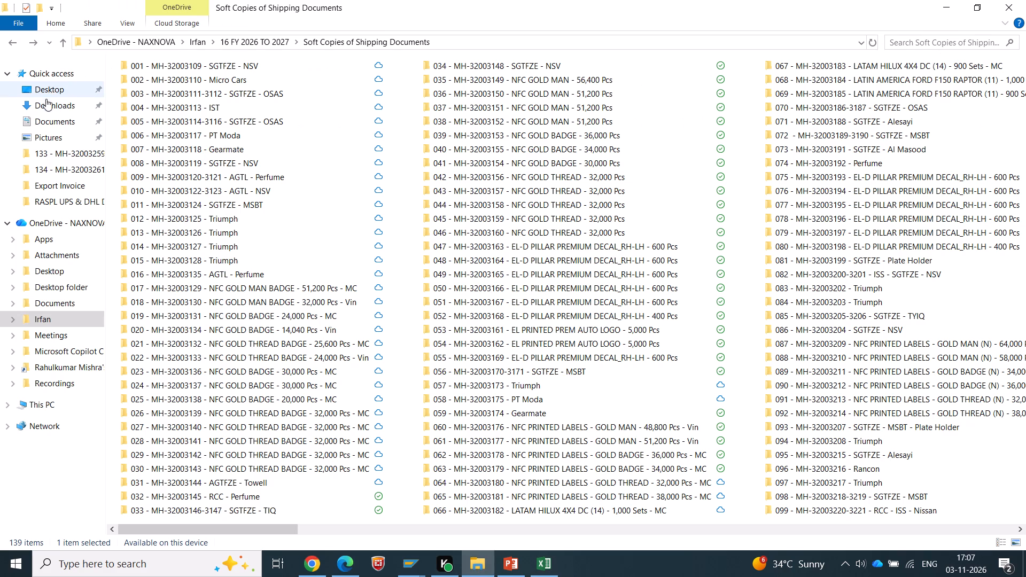
pyautogui.click(45, 100)
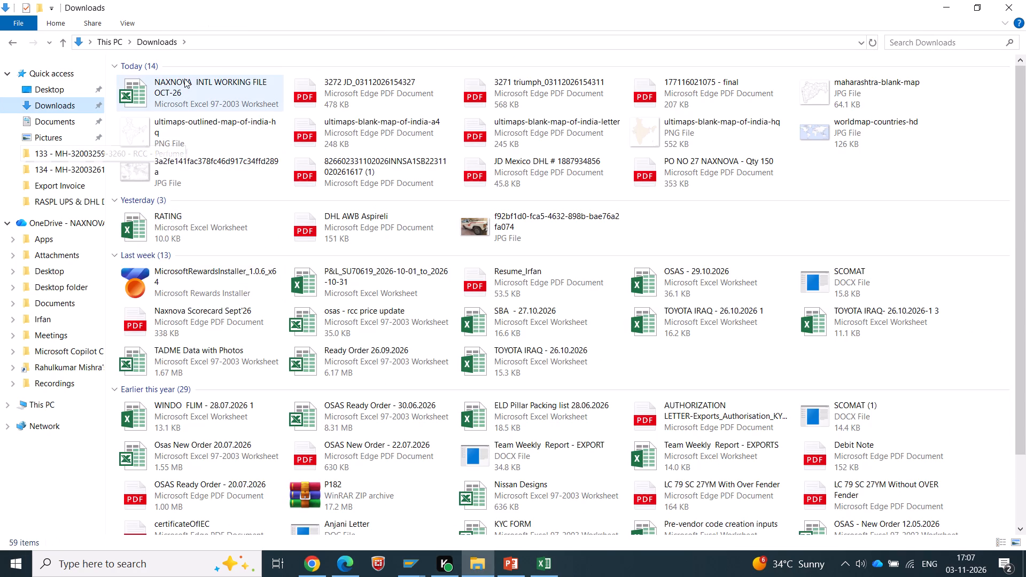
pyautogui.click(184, 79)
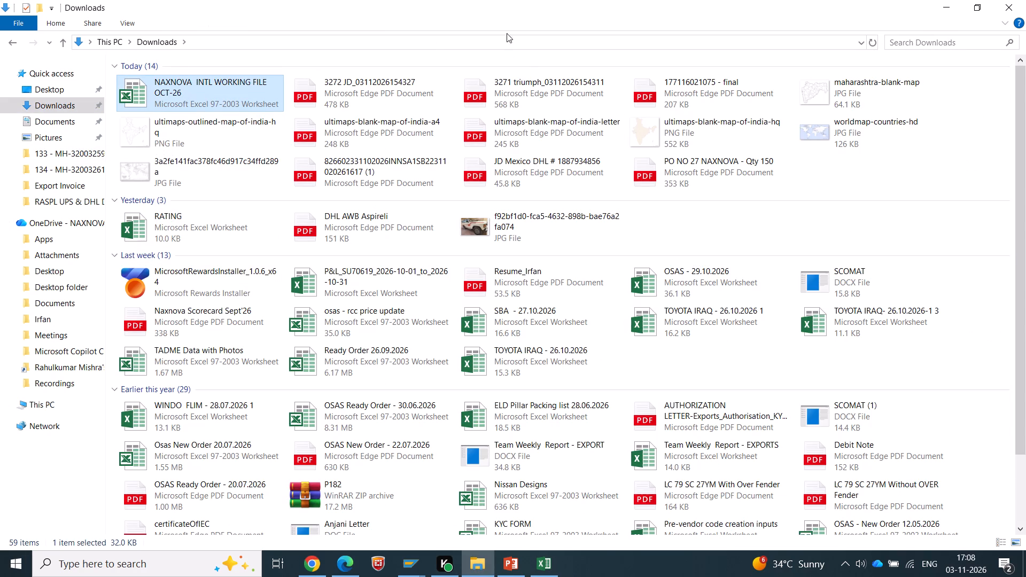
pyautogui.press('Delete')
pyautogui.click(175, 91)
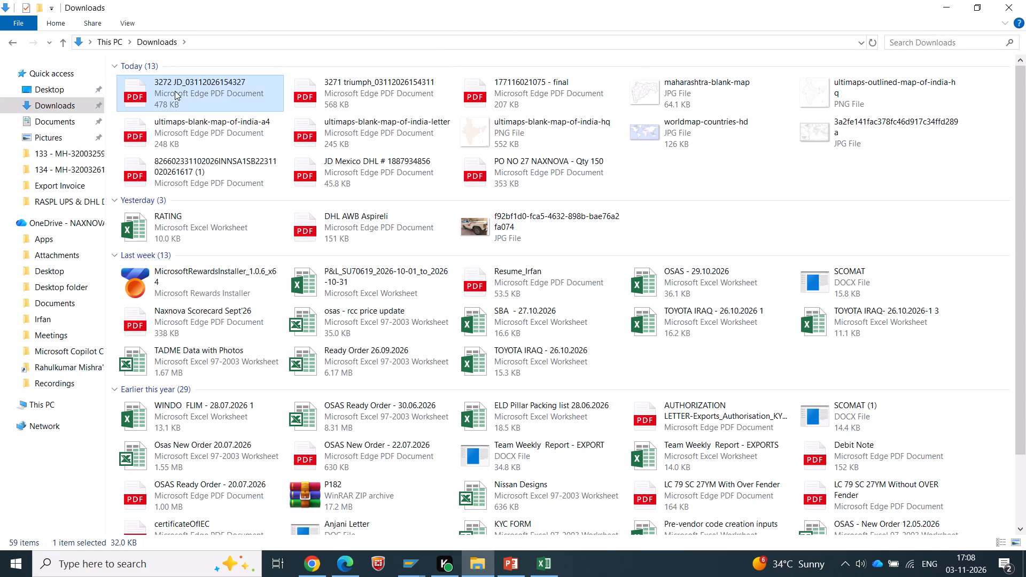
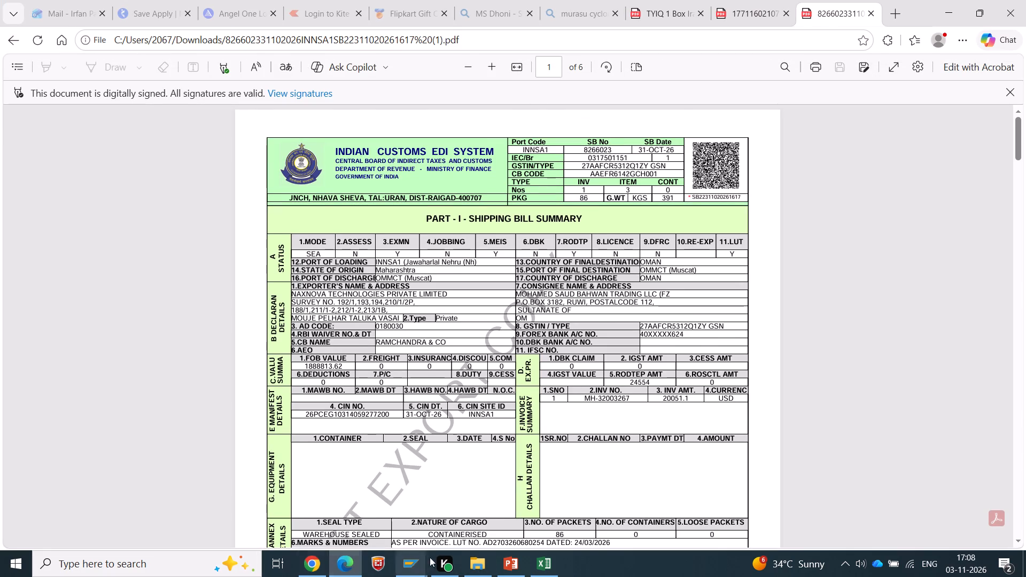
# Move the shipping bill 8266023 PDF from Downloads into the 137 - MH-32003267 - Sutsnax - MSBT folder under Soft Copies of Shipping Documents.
pyautogui.click(484, 558)
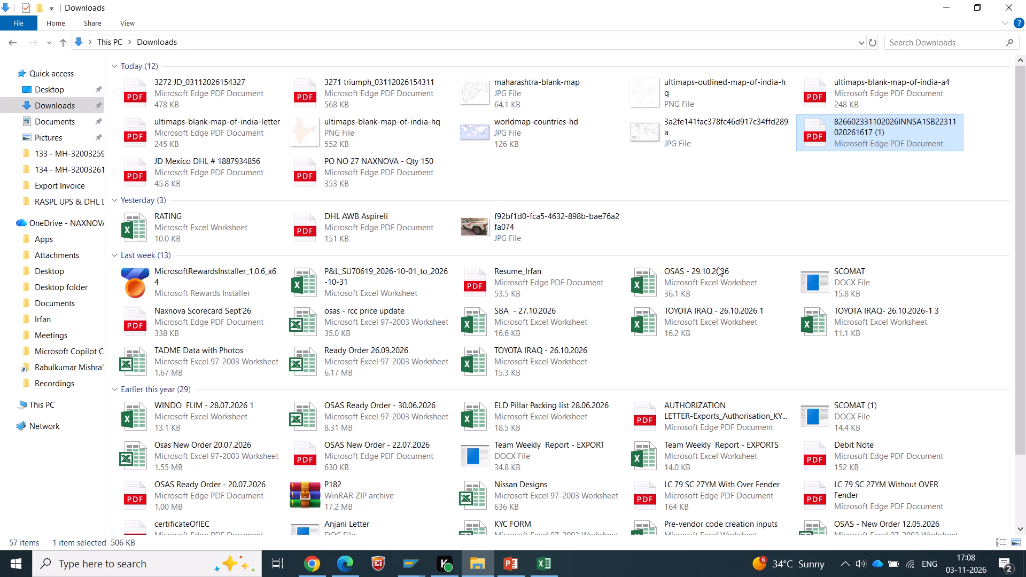
pyautogui.hotkey('ctrl', 'x')
pyautogui.click(49, 326)
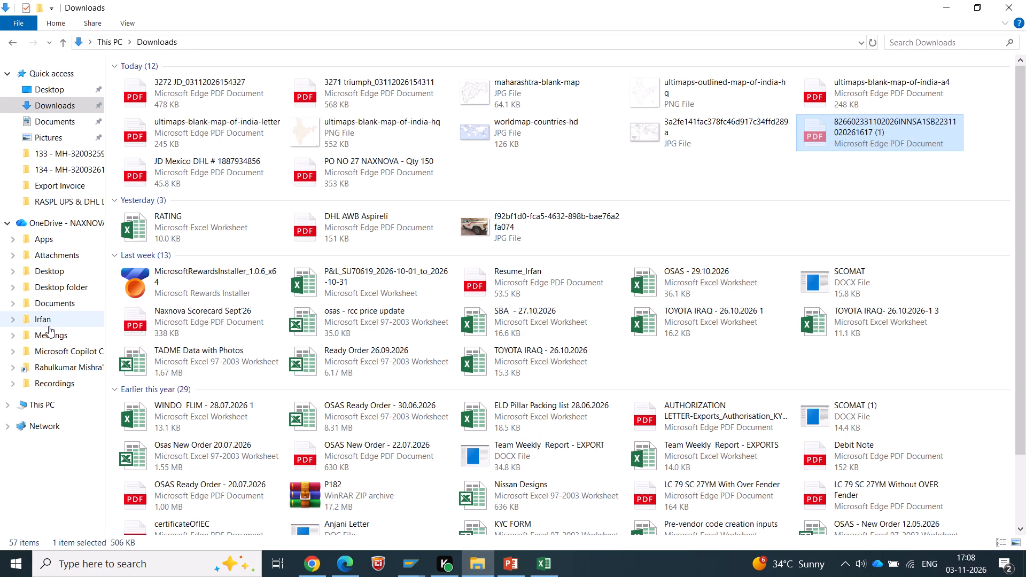
pyautogui.doubleClick(147, 305)
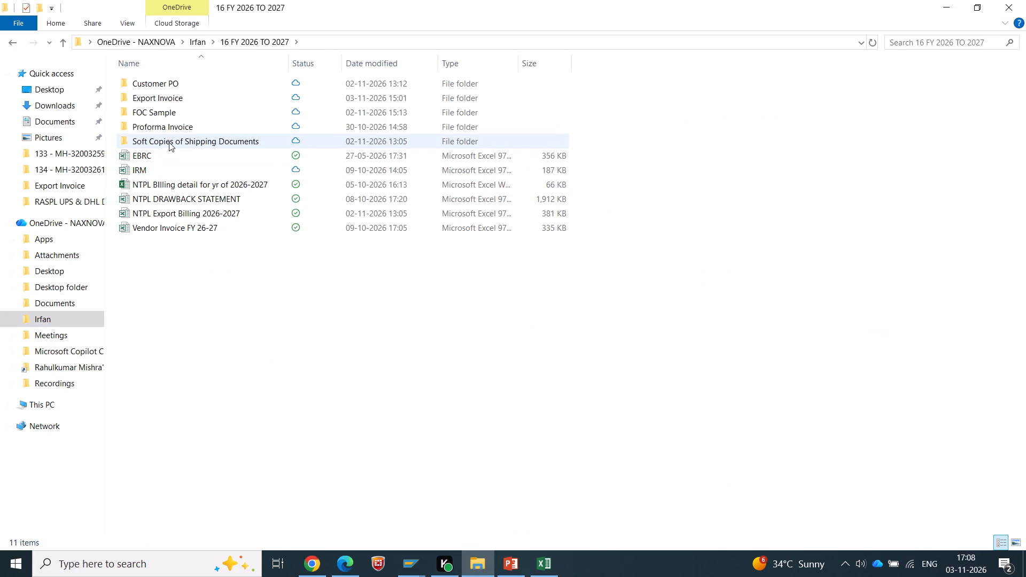
pyautogui.doubleClick(169, 142)
pyautogui.scroll(-10, 650, 244)
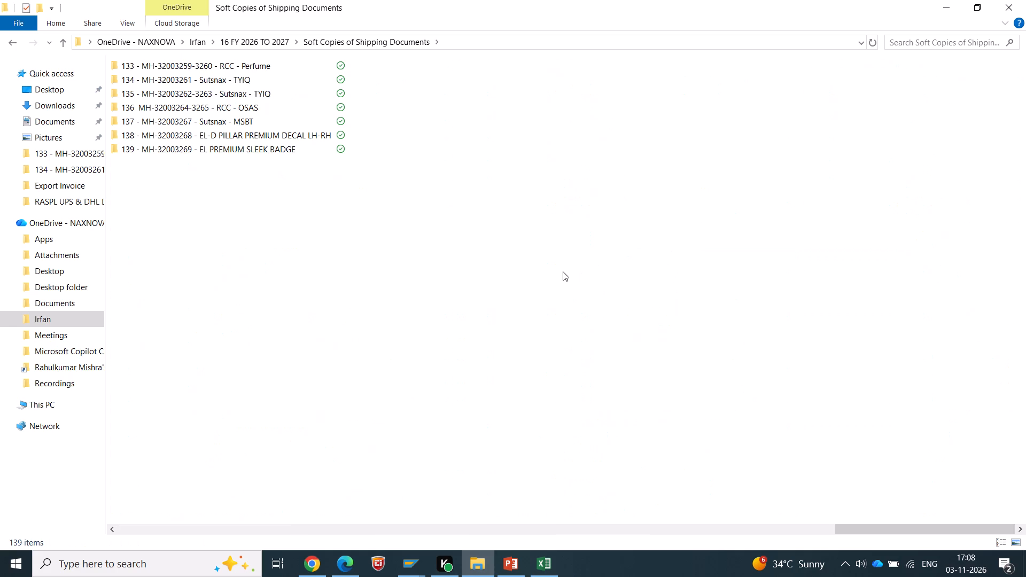
pyautogui.doubleClick(166, 126)
pyautogui.hotkey('ctrl', 'v')
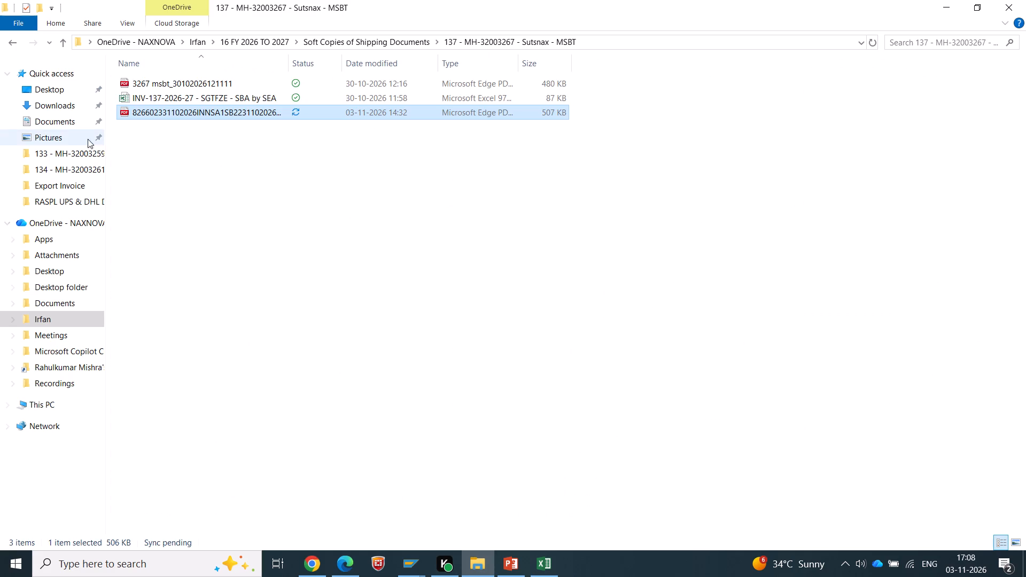
# Check the PO NO 27 NAXNOVA - Qty 150 PDF and move it from Downloads to the Customer PO folder of 16 FY 2026 TO 2027.
pyautogui.click(58, 103)
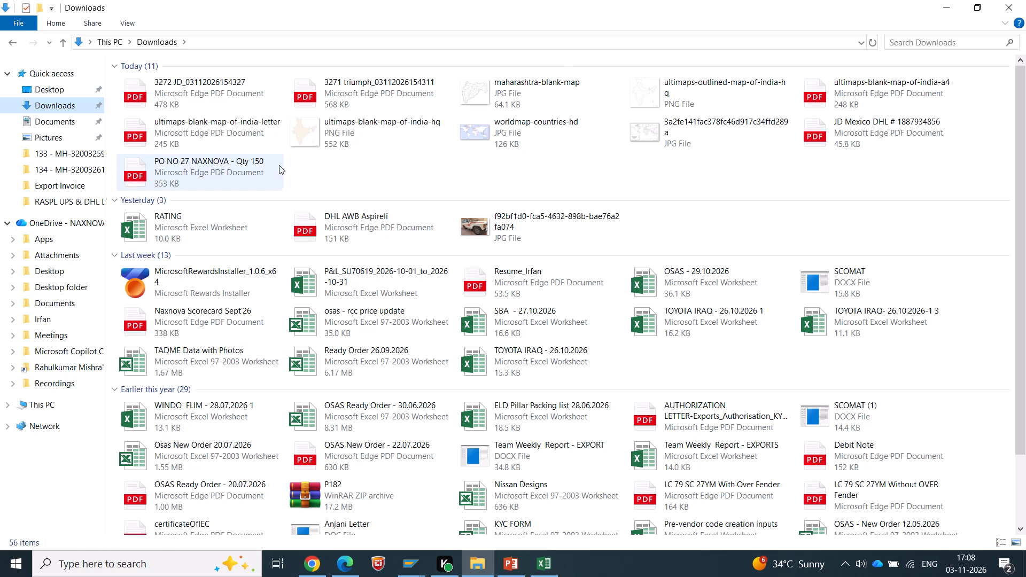
pyautogui.doubleClick(185, 169)
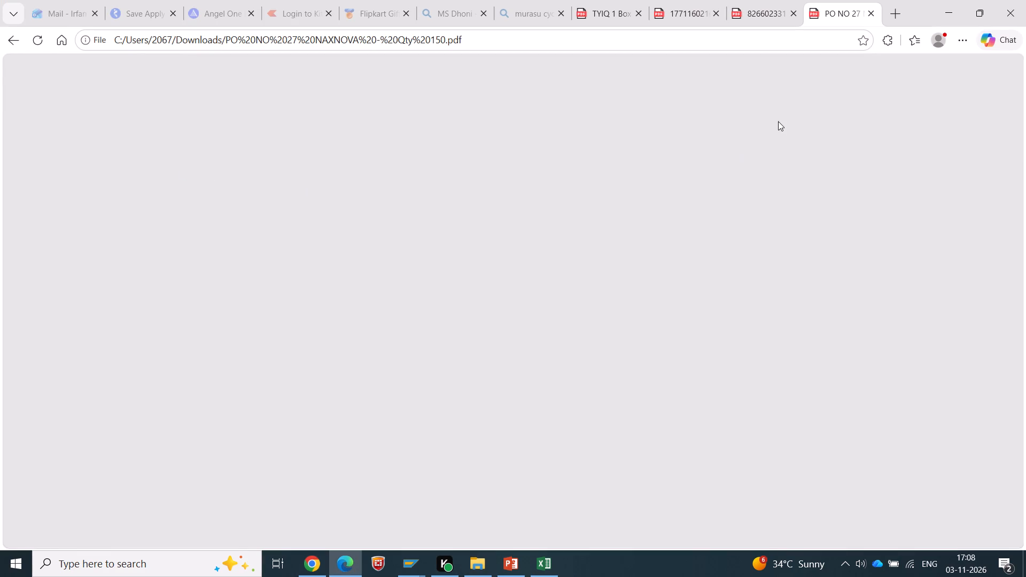
pyautogui.scroll(-7, 570, 210)
pyautogui.hotkey('alt', 'Tab')
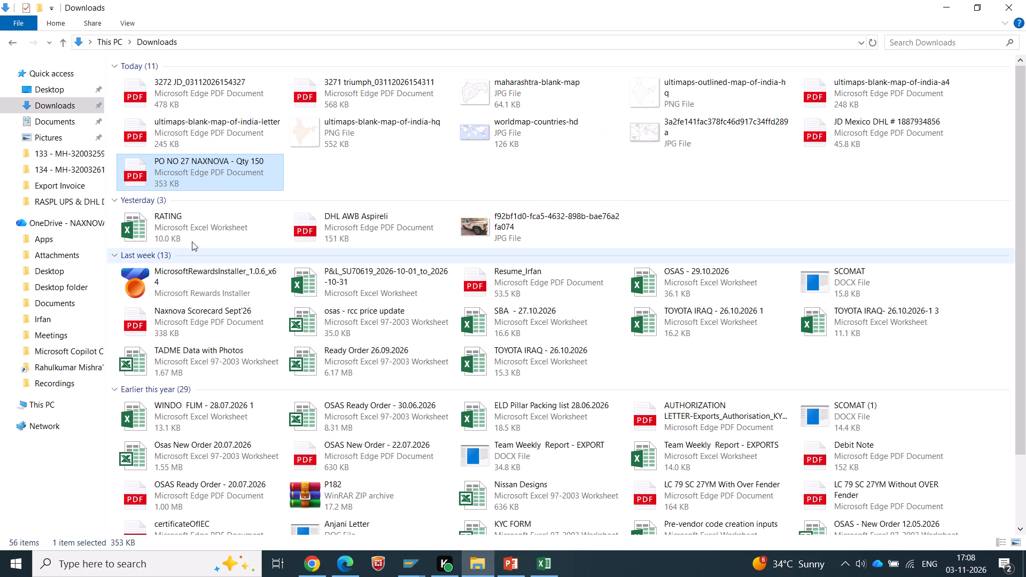
pyautogui.hotkey('ctrl', 'x')
pyautogui.click(47, 318)
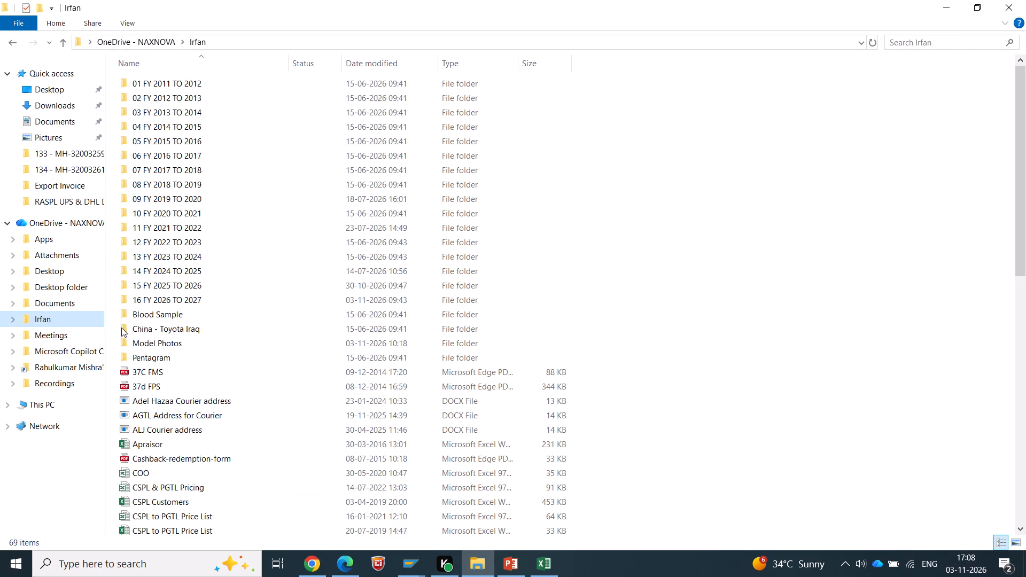
pyautogui.click(141, 300)
pyautogui.click(141, 300)
pyautogui.doubleClick(150, 78)
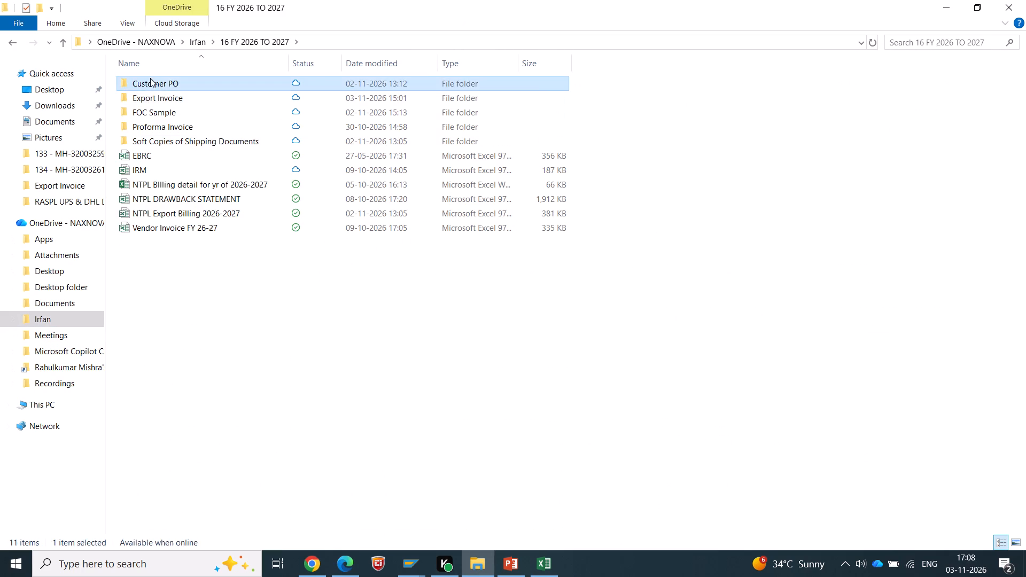
pyautogui.hotkey('ctrl', 'v')
pyautogui.click(950, 280)
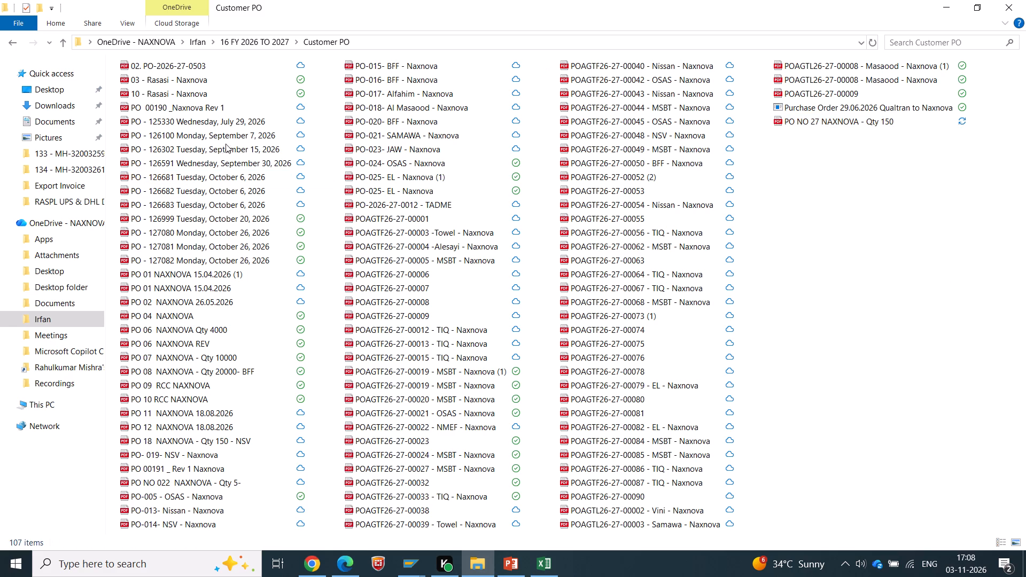
# Delete the MicrosoftRewardsInstaller_1.0.6_x64 file from the Downloads folder.
pyautogui.click(63, 99)
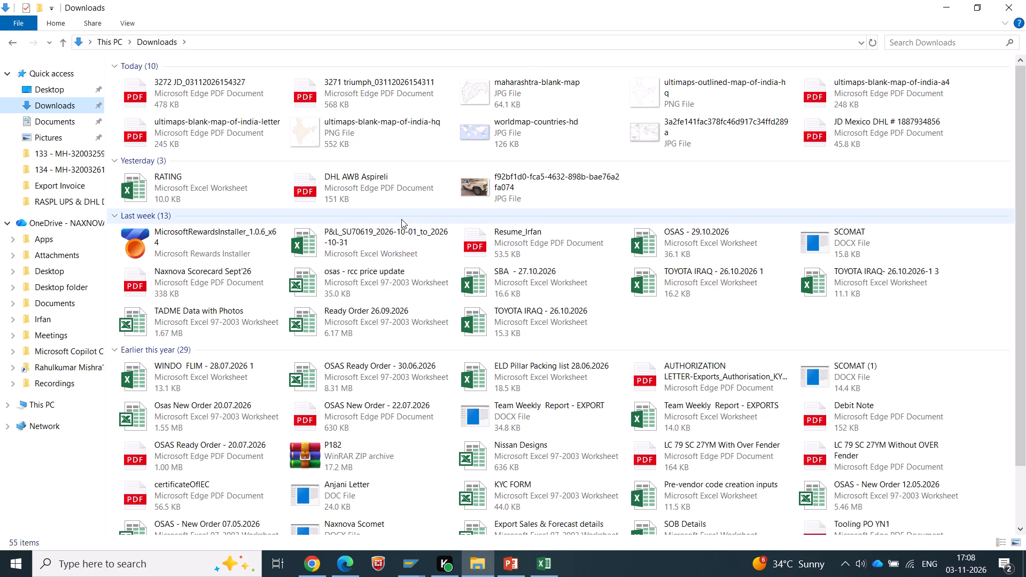
pyautogui.click(243, 257)
pyautogui.press('Delete')
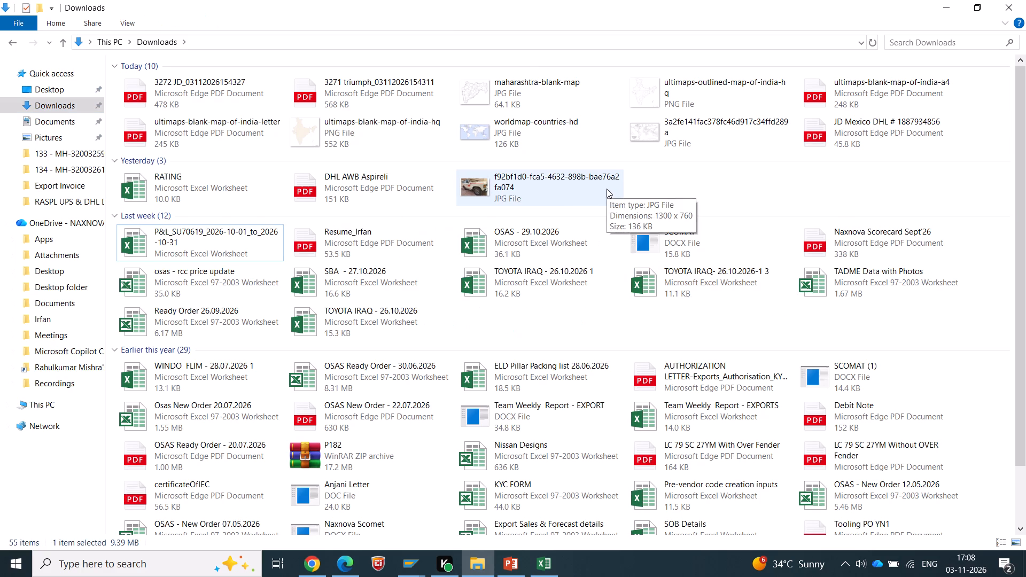
pyautogui.doubleClick(182, 246)
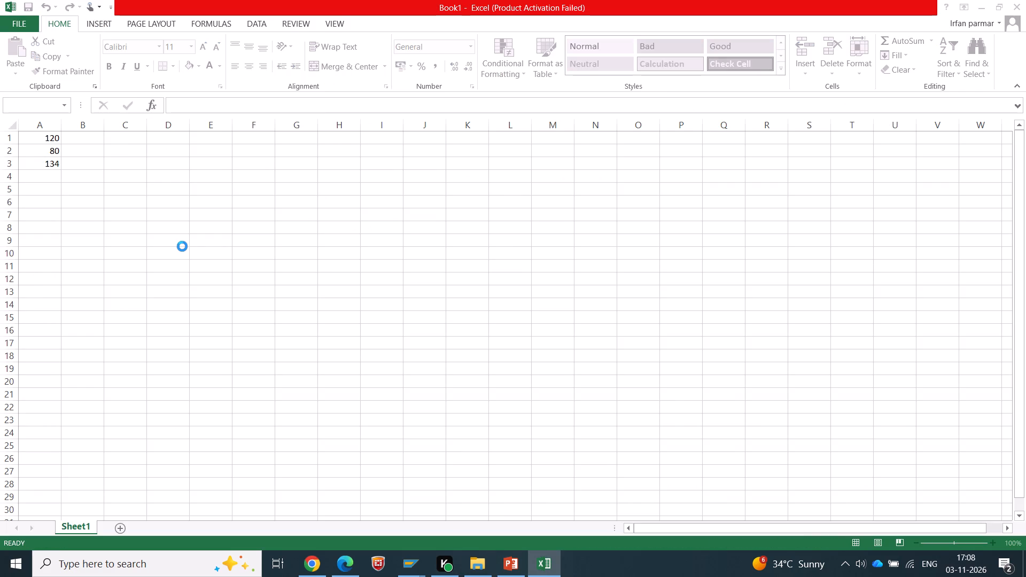
pyautogui.scroll(-6, 561, 385)
pyautogui.scroll(-4, 550, 338)
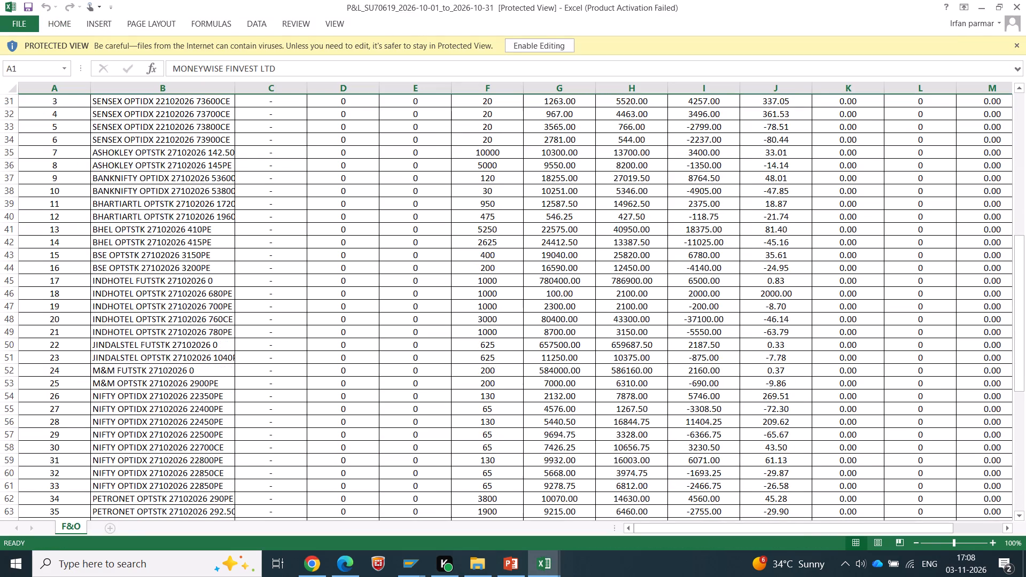
pyautogui.scroll(-14, 550, 338)
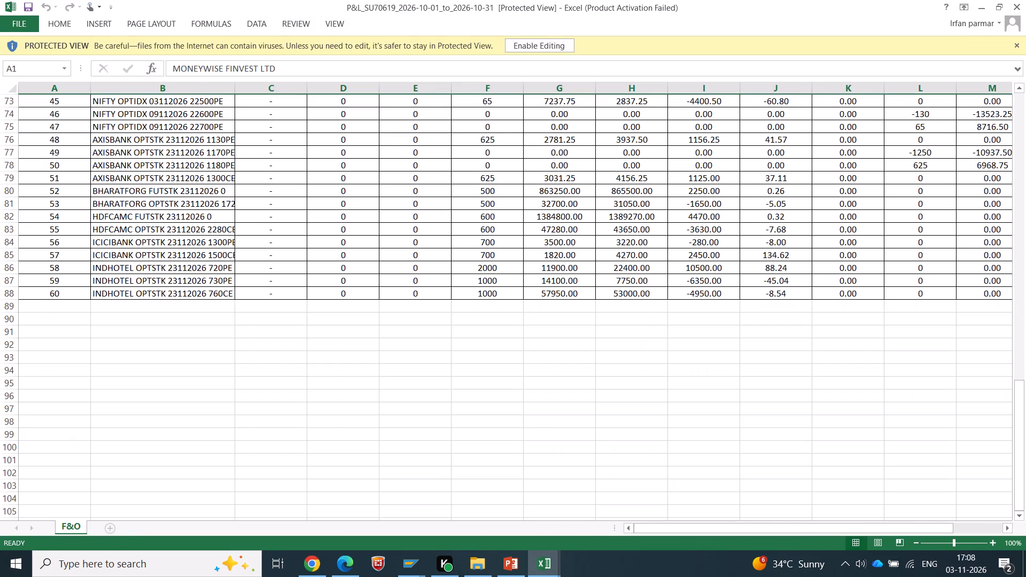
pyautogui.click(1017, 11)
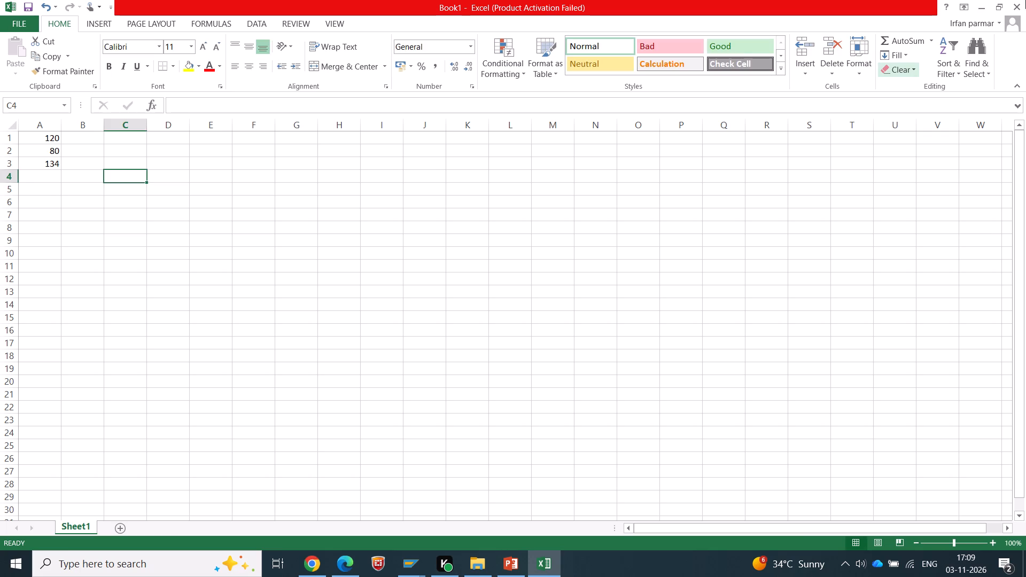
# Close the Book1 workbook without saving it.
pyautogui.click(1016, 9)
pyautogui.click(513, 309)
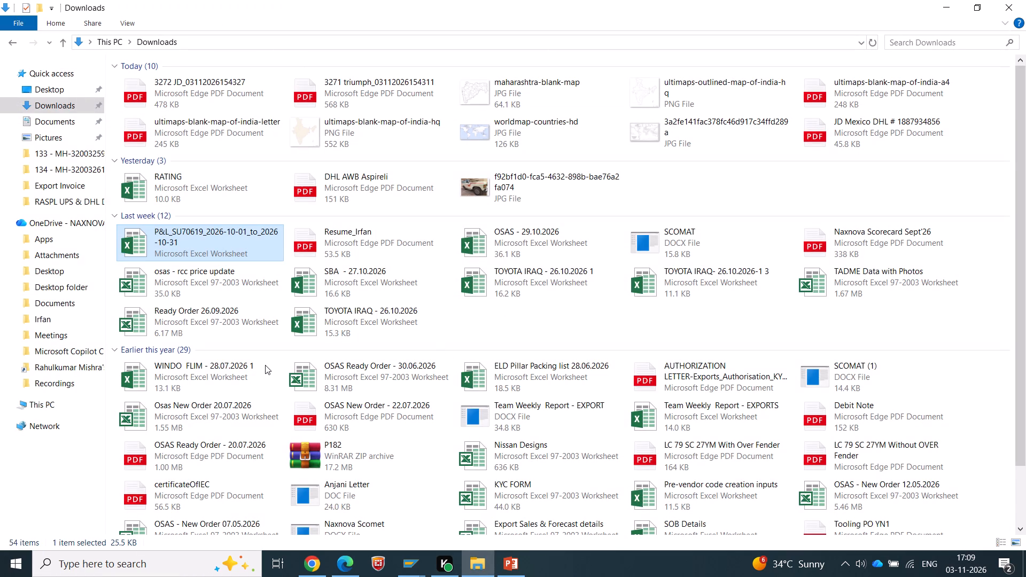
# Permanently delete the P&L_SU70619_2026-10-01_to_2026-10-31 workbook from the Downloads folder.
pyautogui.hotkey('shift', 'Delete')
pyautogui.press('Return')
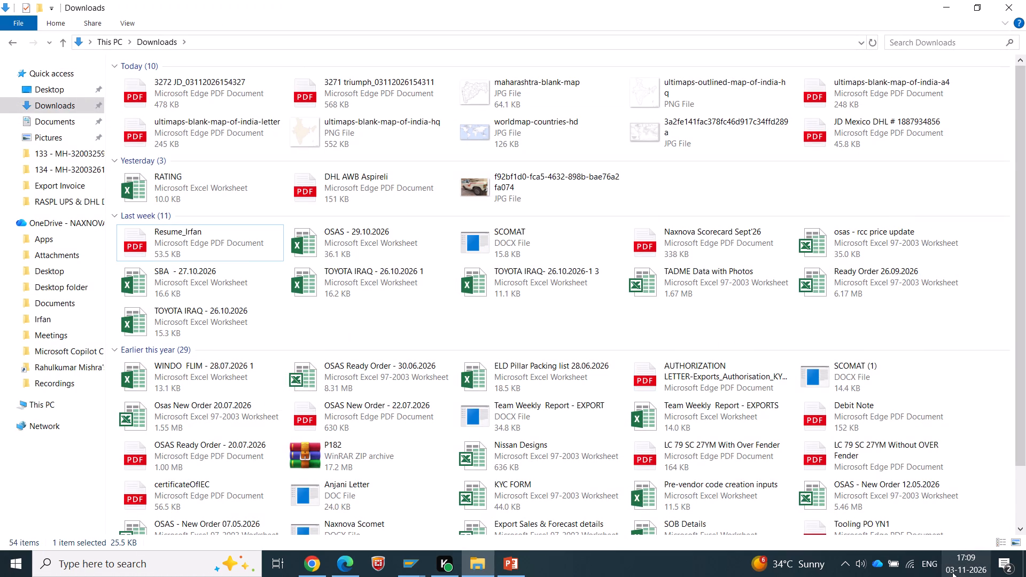
# Delete the OSAS - 29.10.2026 workbook and the three TOYOTA IRAQ workbooks dated 26.10.2026 from the Downloads folder.
pyautogui.click(337, 240)
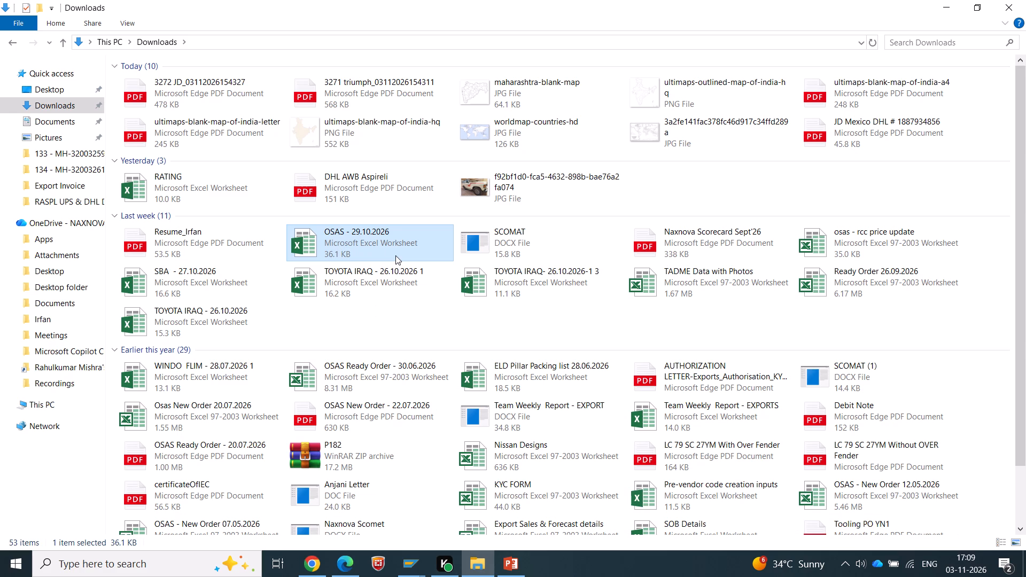
pyautogui.press('Delete')
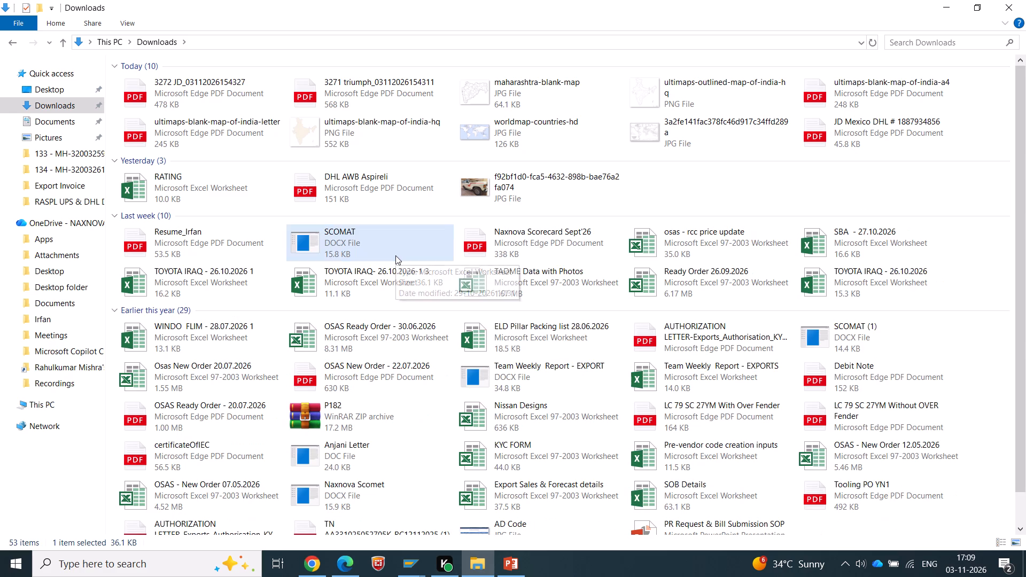
pyautogui.click(144, 287)
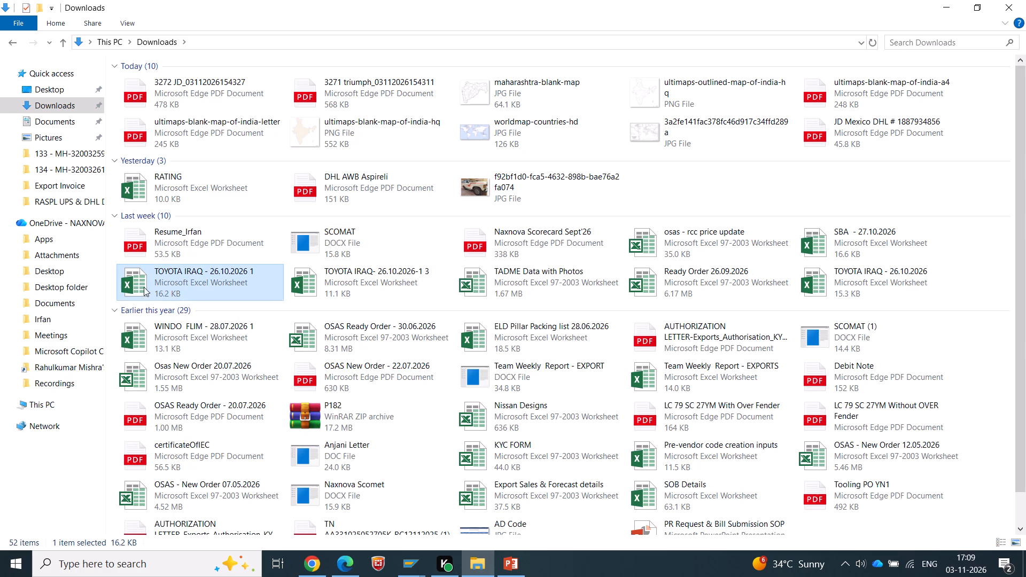
pyautogui.press('Delete')
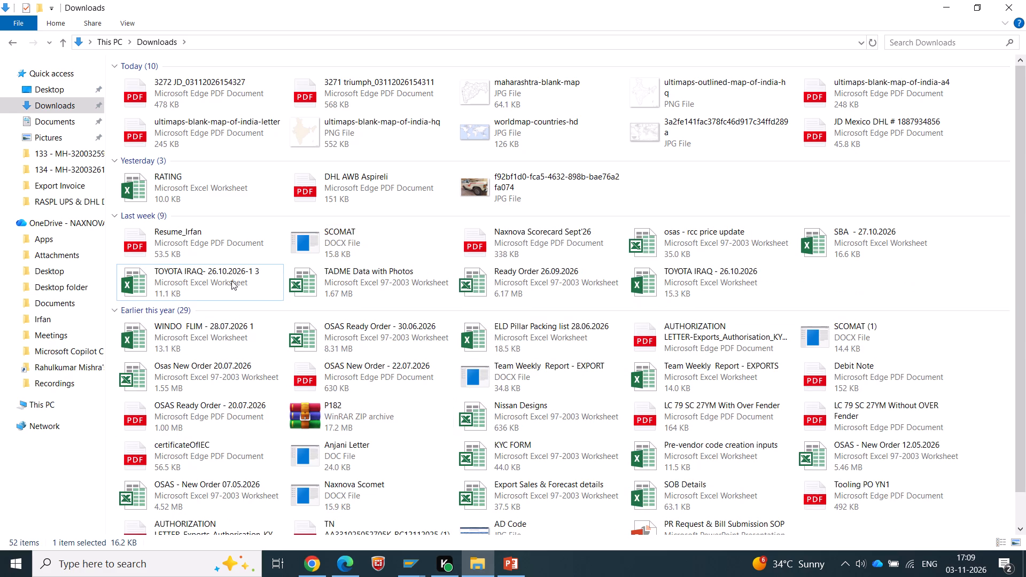
pyautogui.click(213, 284)
pyautogui.press('Delete')
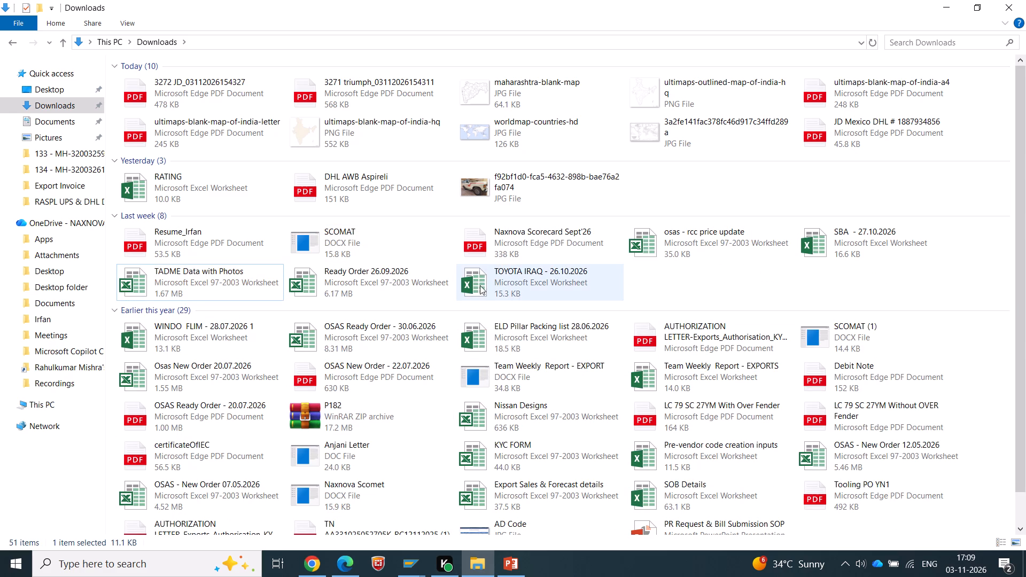